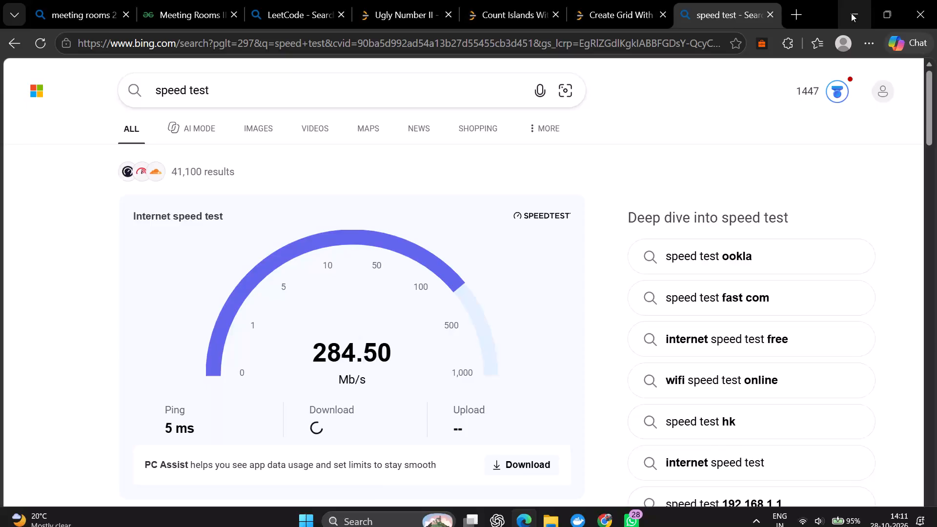
Minimize the speed test browser window, open Google Chrome from the desktop, and maximize its window.
left_click(851, 13)
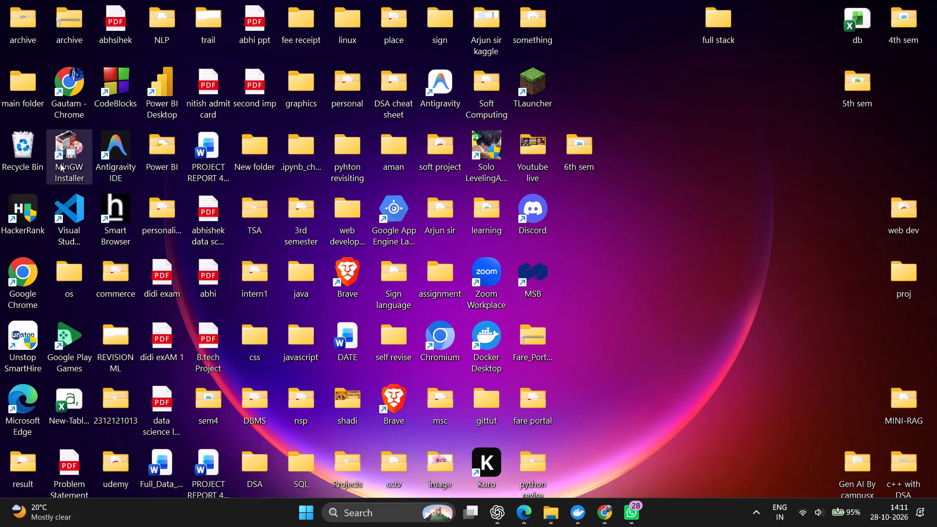
double_click(22, 269)
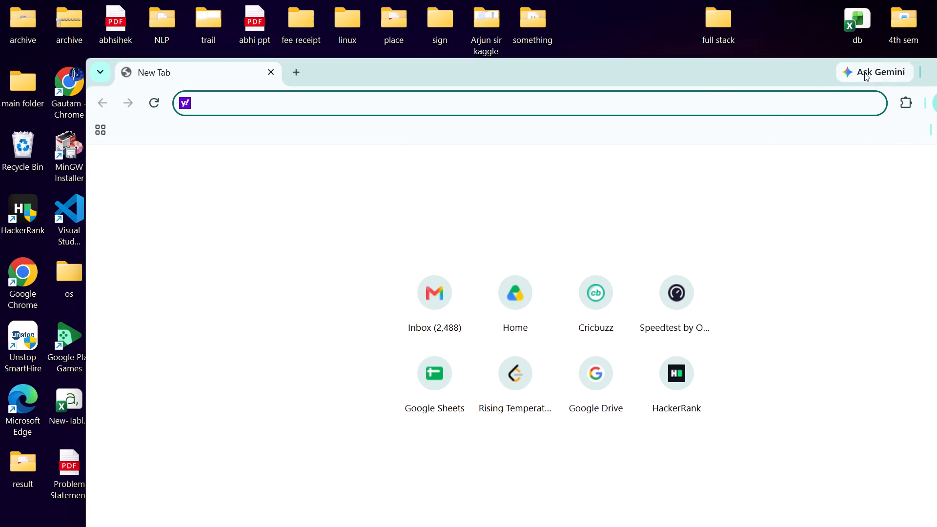
left_click_drag(711, 73, 562, 75)
left_click(826, 68)
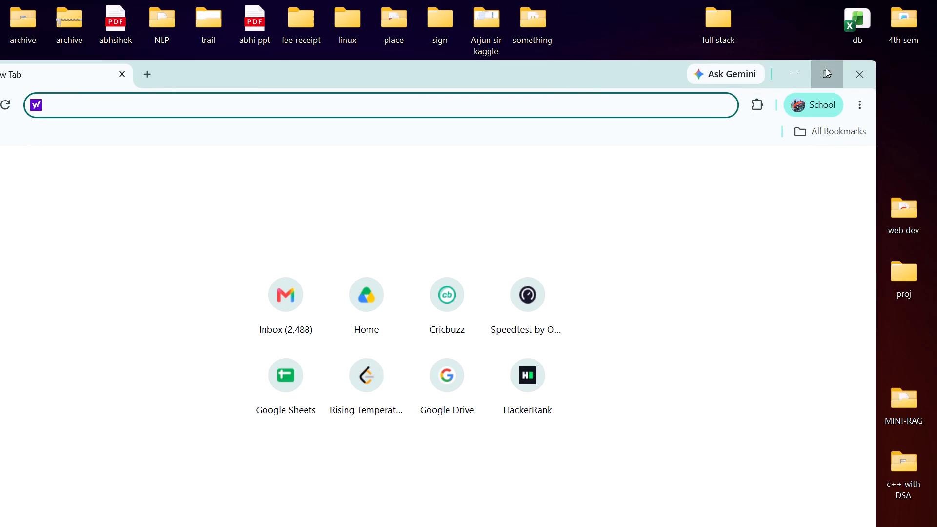
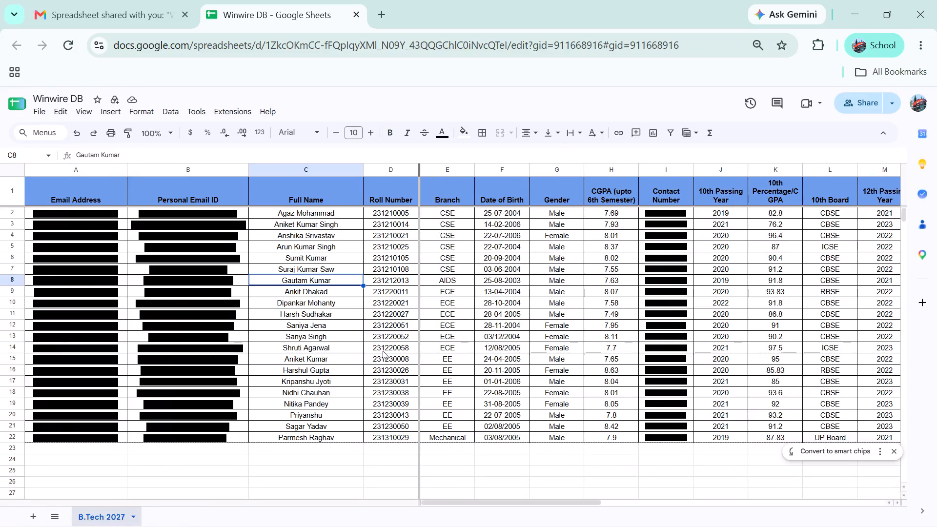
Examine the student data columns across the B.Tech 2027 sheet of Winwire DB, through to Resume Link and Is PwD?.
scroll(383, 351, "up", 6)
scroll(621, 303, "left", 6)
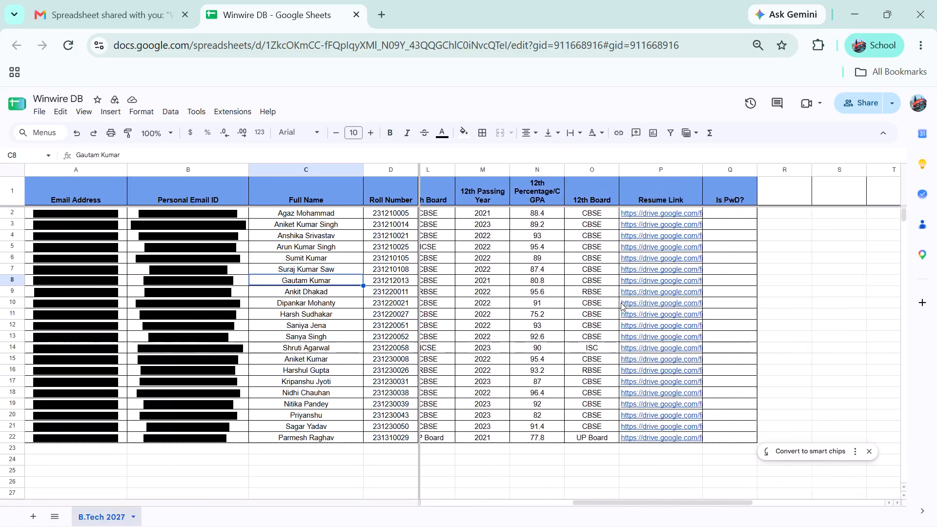
scroll(621, 303, "left", 5)
scroll(621, 303, "right", 5)
scroll(448, 259, "up", 6)
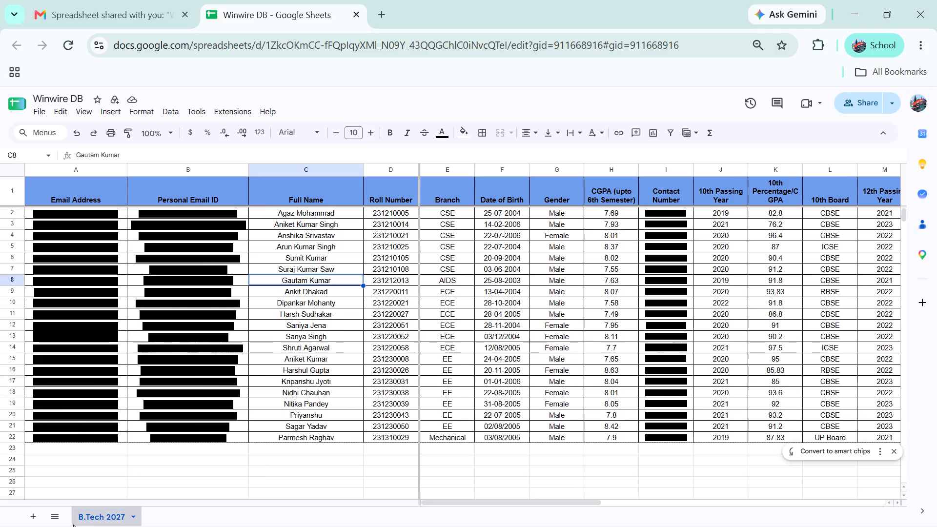
Switch to the open Gmail message that shared the Winwire DB spreadsheet.
left_click(59, 9)
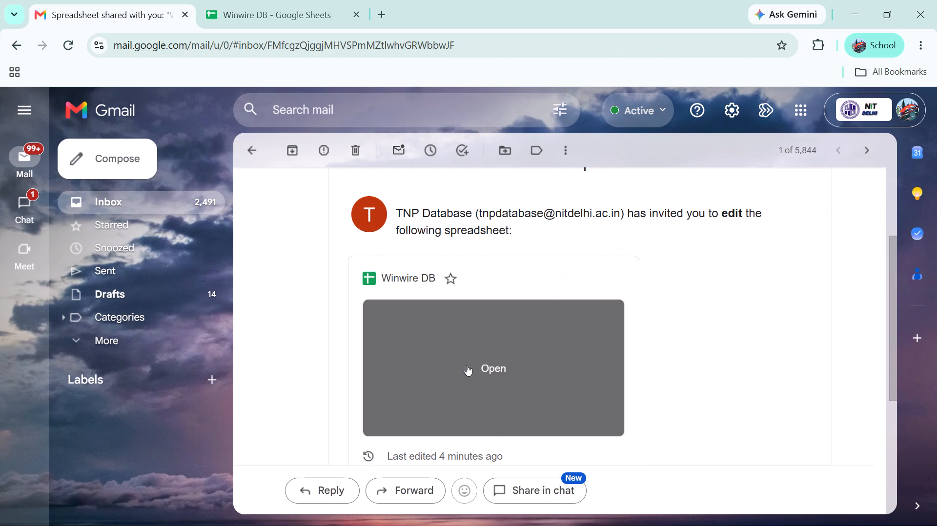
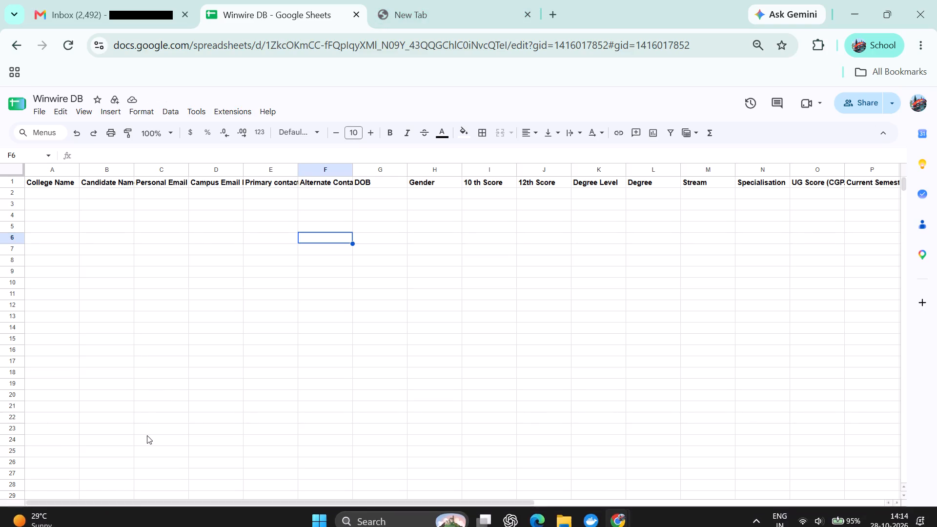
Copy the entire Full Name column from the B.Tech 2027 sheet into Sheet2's Candidate Name column, starting at cell B2.
left_click(105, 514)
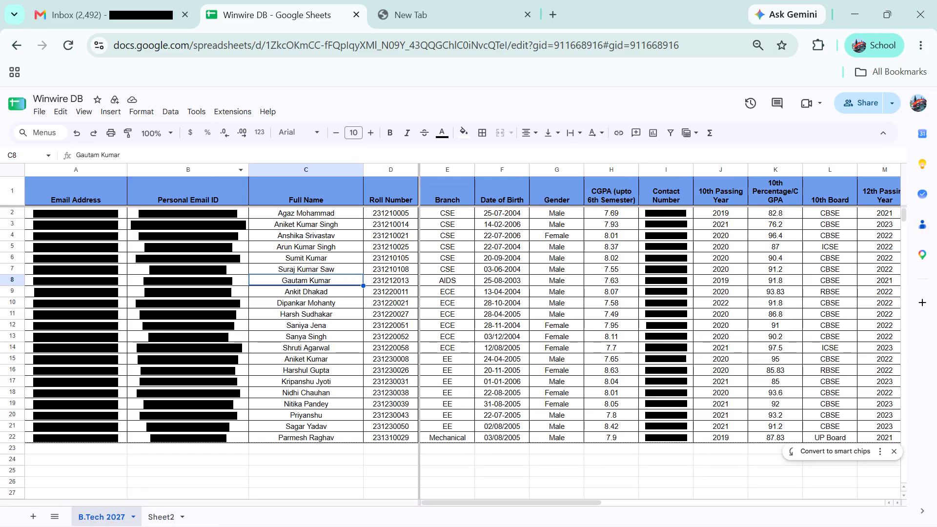
left_click(293, 171)
key("ctrl+c")
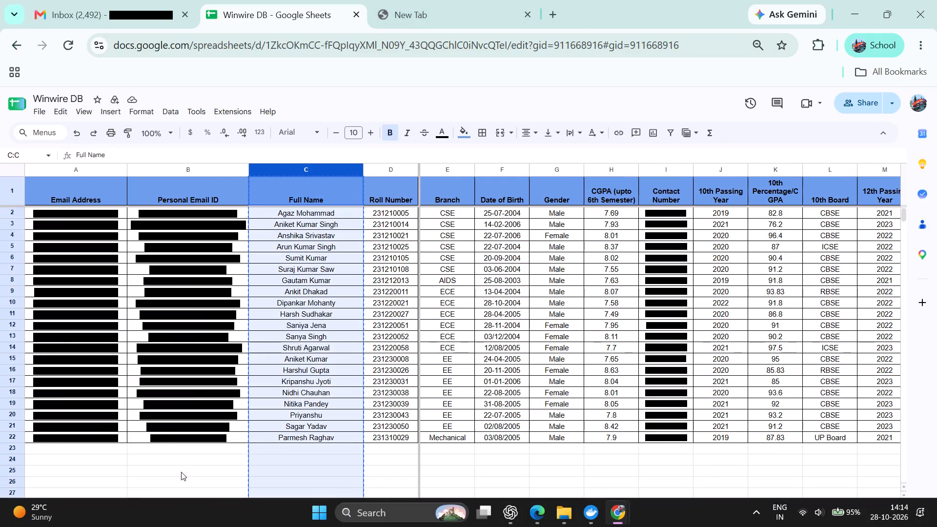
left_click(159, 517)
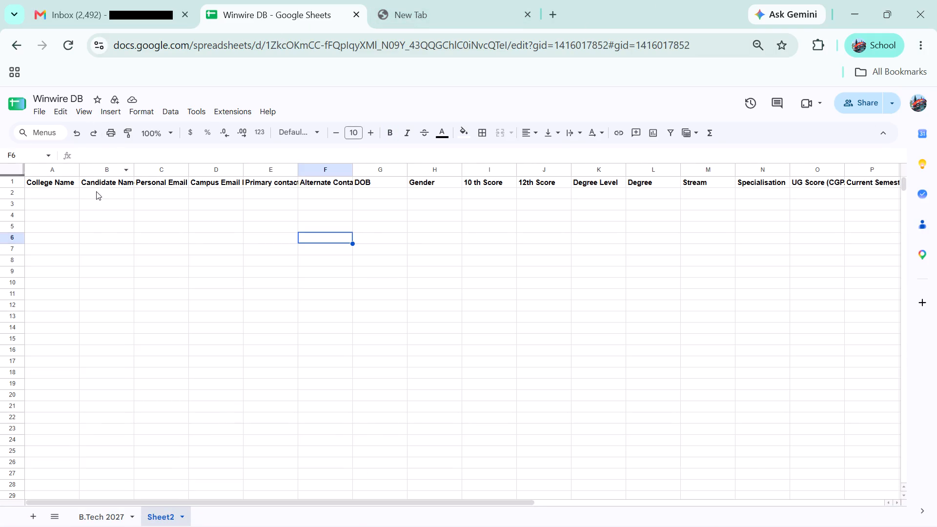
left_click(96, 191)
key("ctrl+v")
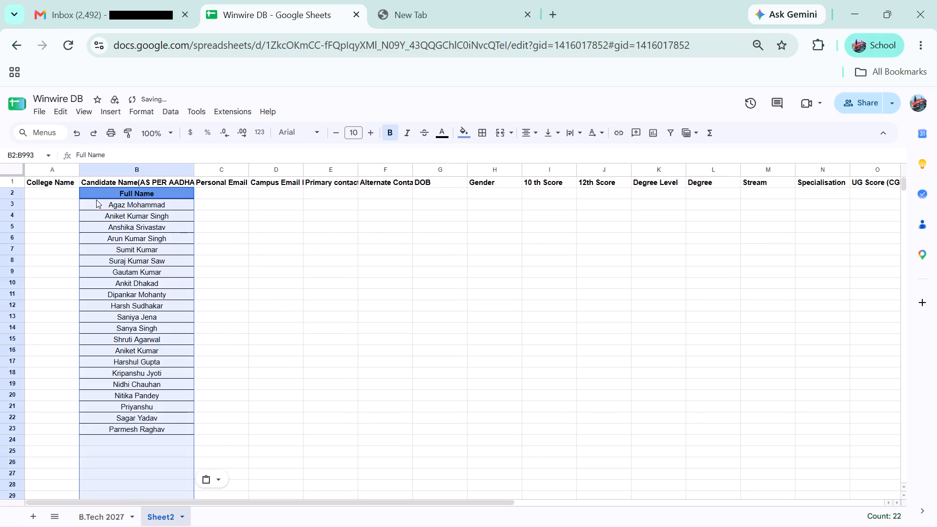
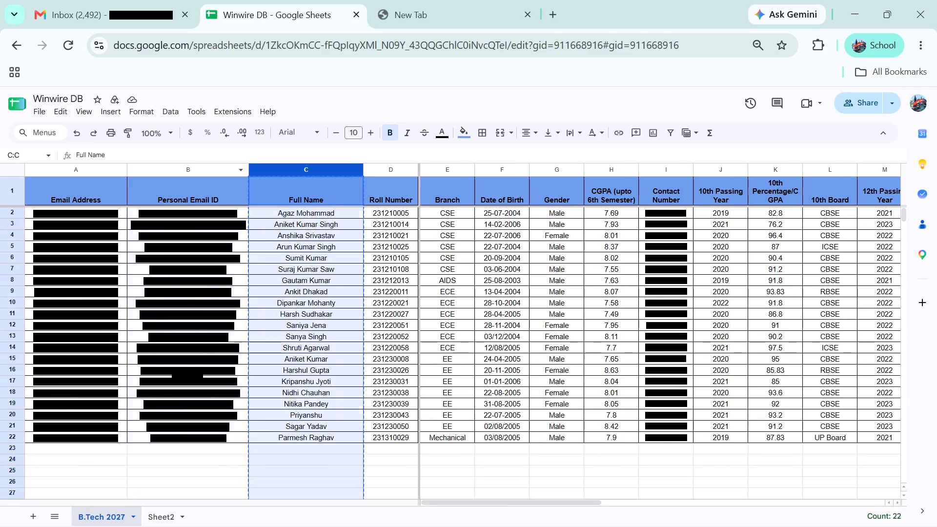
Copy the entire Personal Email ID column from the B.Tech 2027 sheet into Sheet2's Personal Email ID column, starting at cell C2.
key("ctrl+c")
left_click(428, 9)
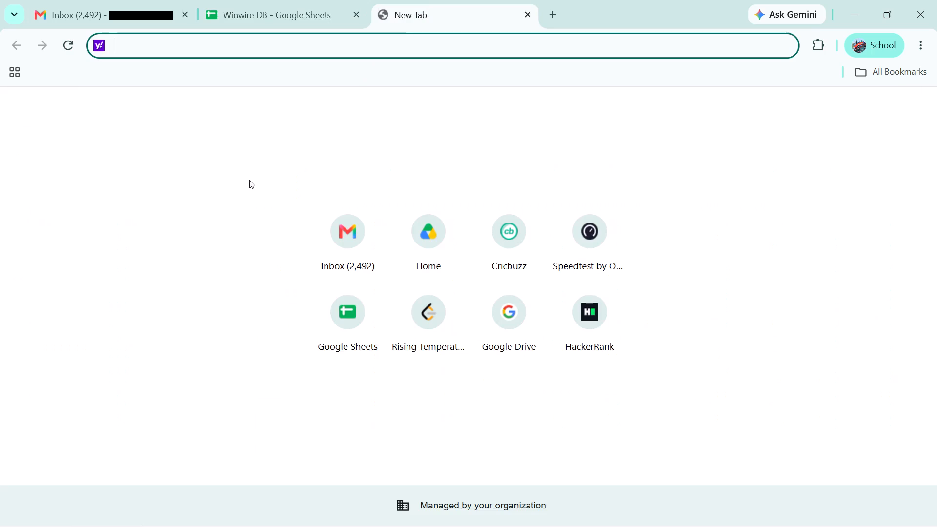
left_click(265, 17)
left_click(158, 526)
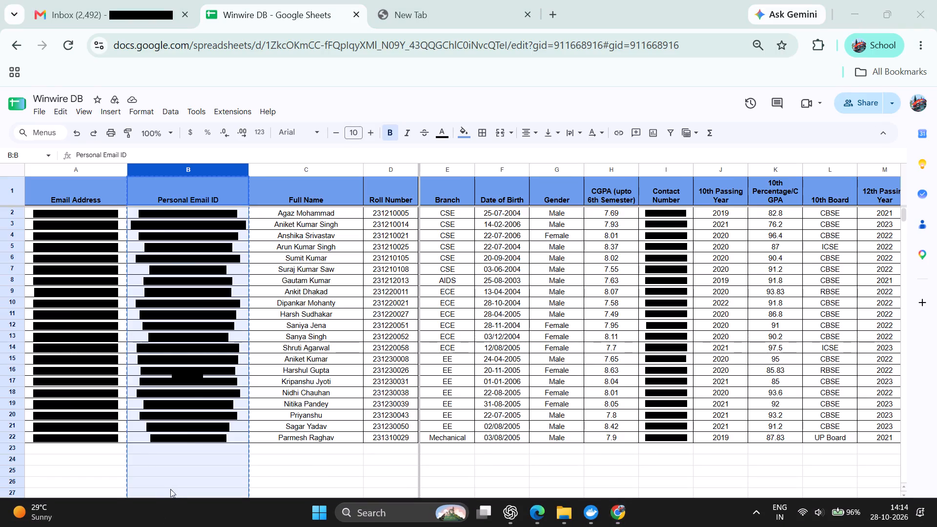
left_click(174, 467)
double_click(329, 495)
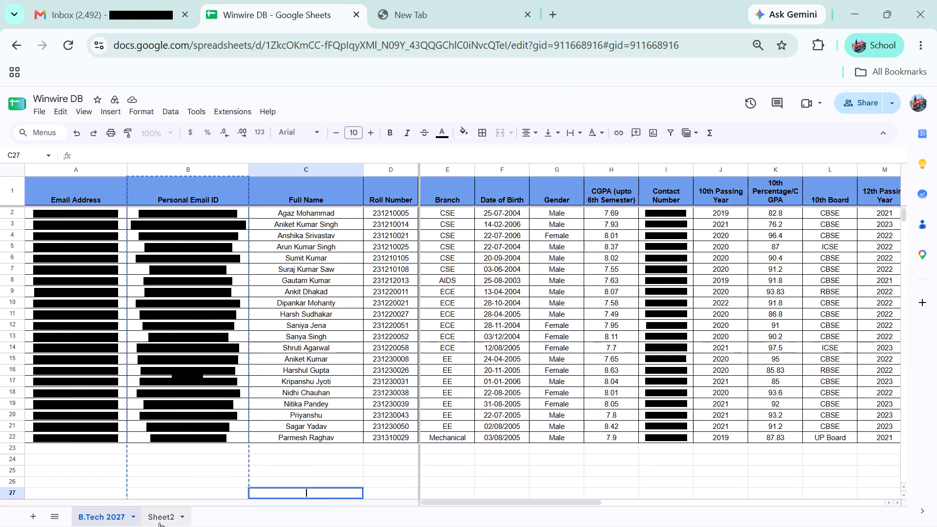
left_click(158, 521)
left_click(230, 194)
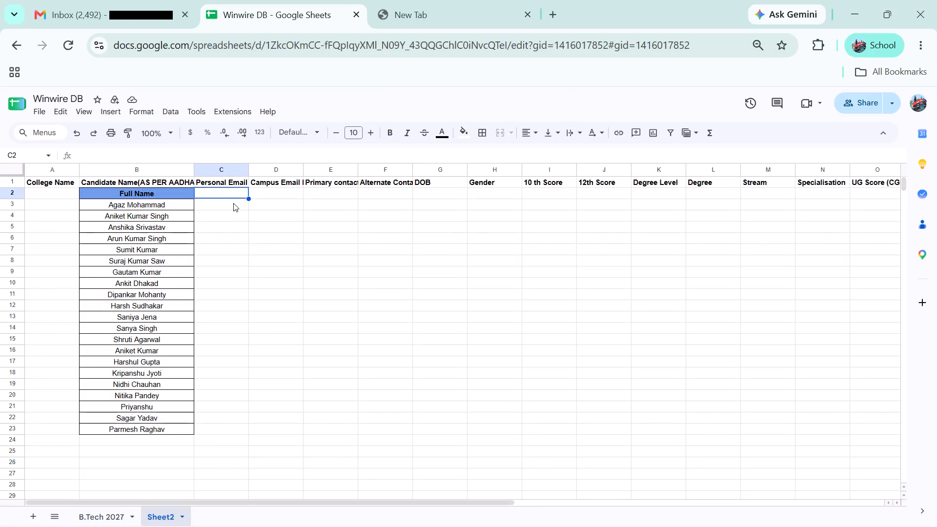
key("ctrl+v")
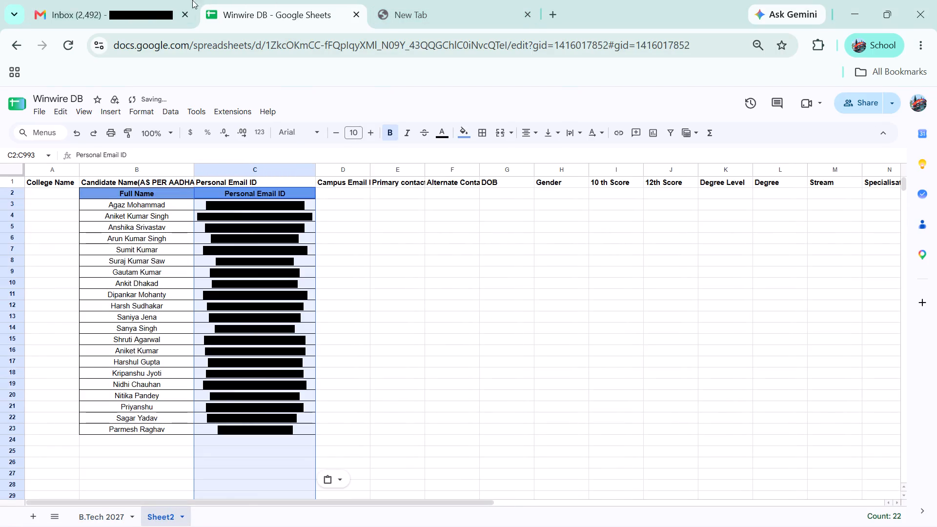
Copy the entire Email Address column from the B.Tech 2027 sheet into Sheet2's Campus Email ID column, starting at cell D2.
left_click(93, 510)
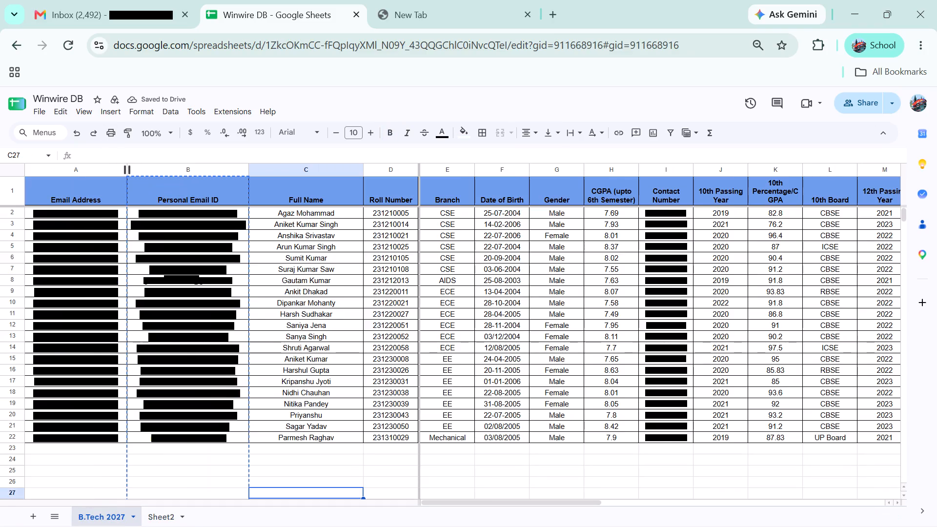
left_click(76, 172)
key("ctrl+c")
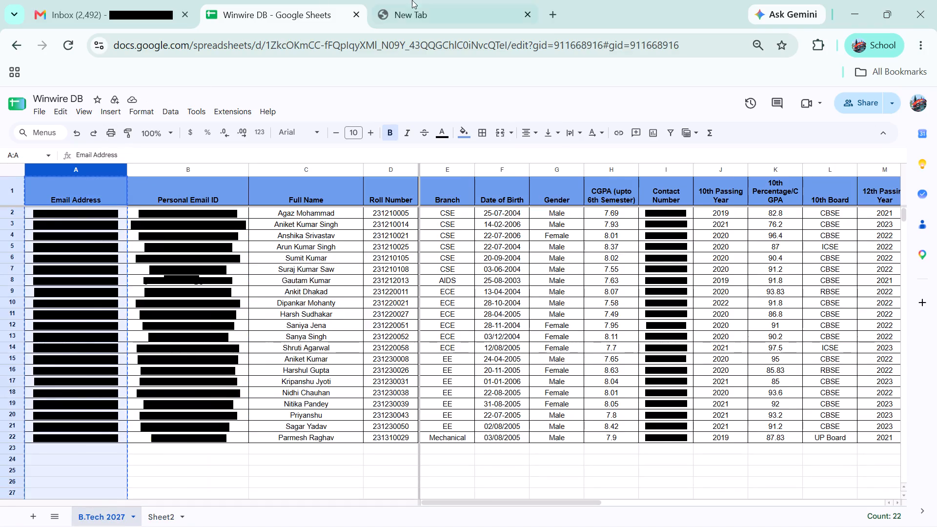
left_click(153, 513)
left_click(347, 188)
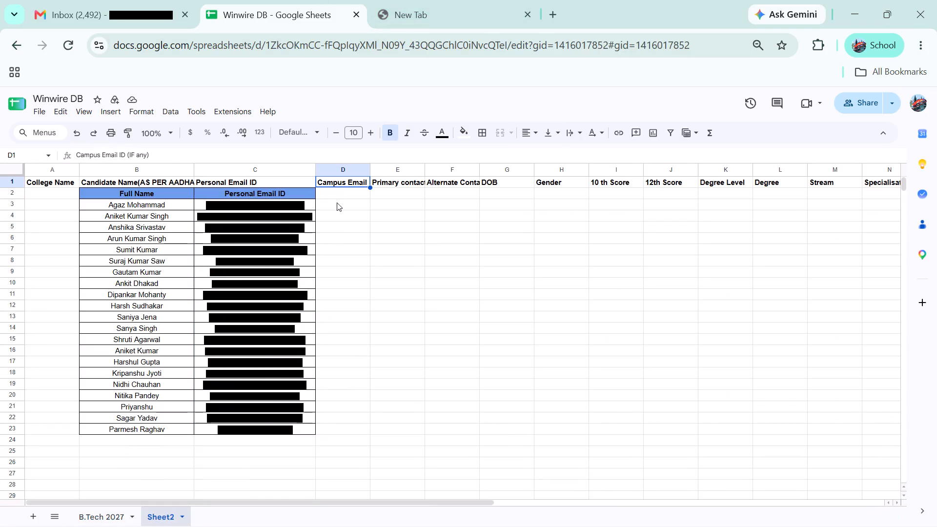
left_click(322, 192)
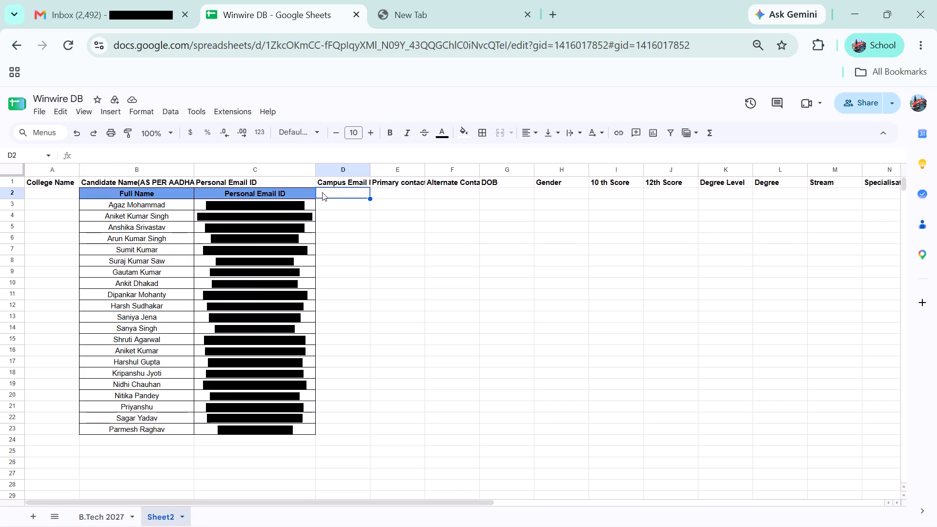
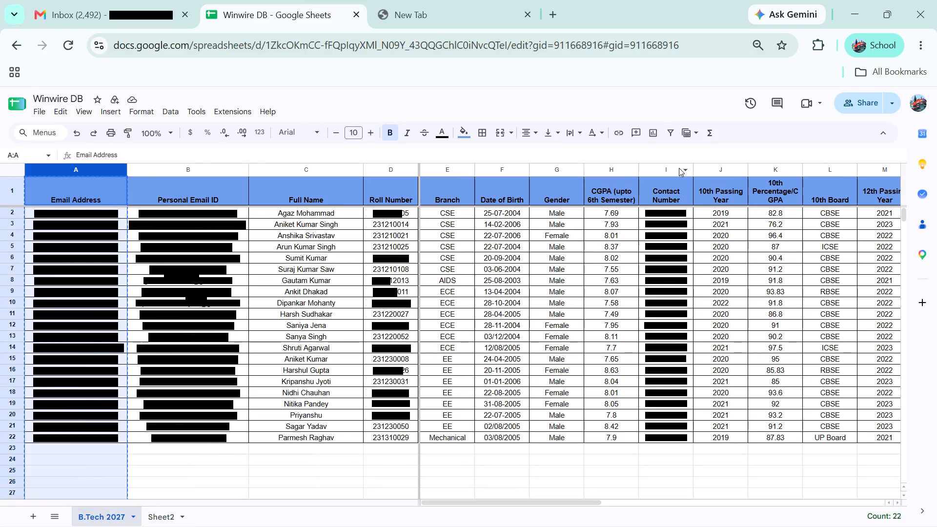
Copy the entire Contact Number column from the B.Tech 2027 sheet into Sheet2's Primary contact column.
left_click(665, 167)
key("ctrl+c")
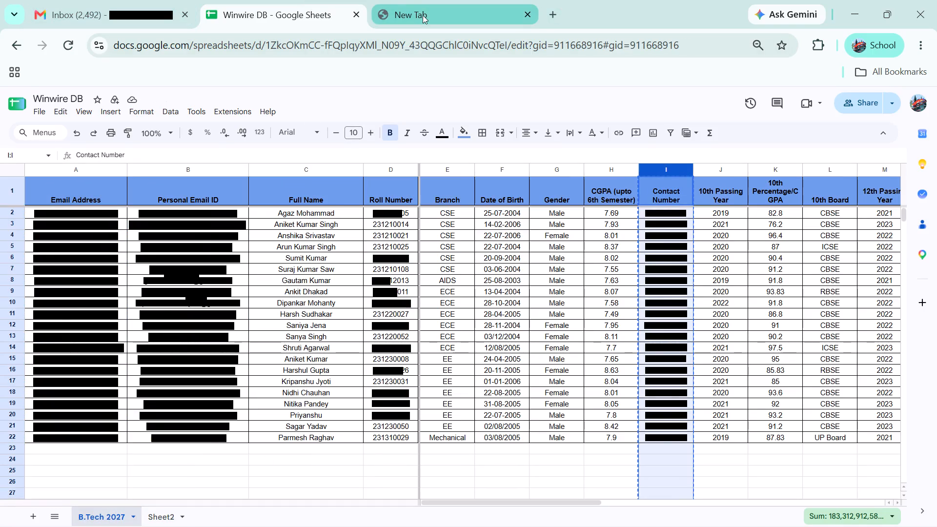
left_click(171, 509)
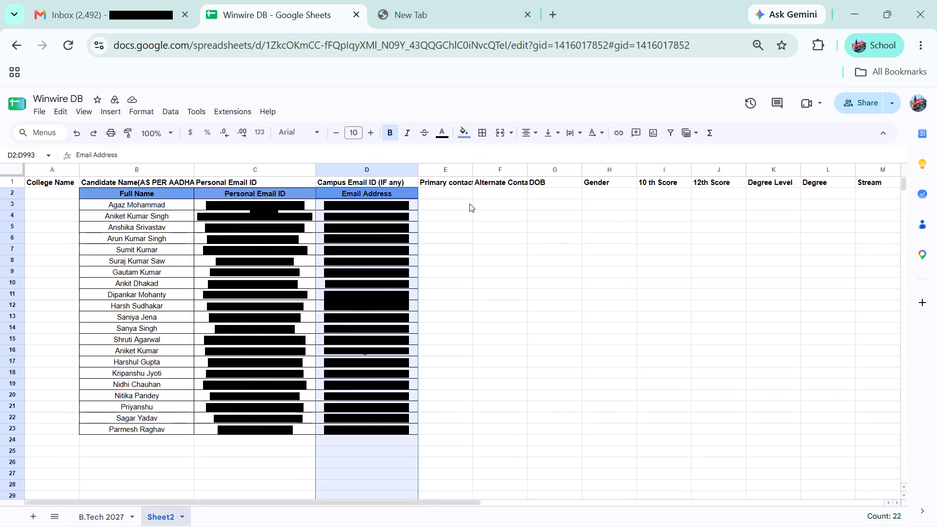
Paste the copied Contact Number column into Sheet2 under the Primary contact header, starting at E2.
left_click(431, 198)
key("ctrl+v")
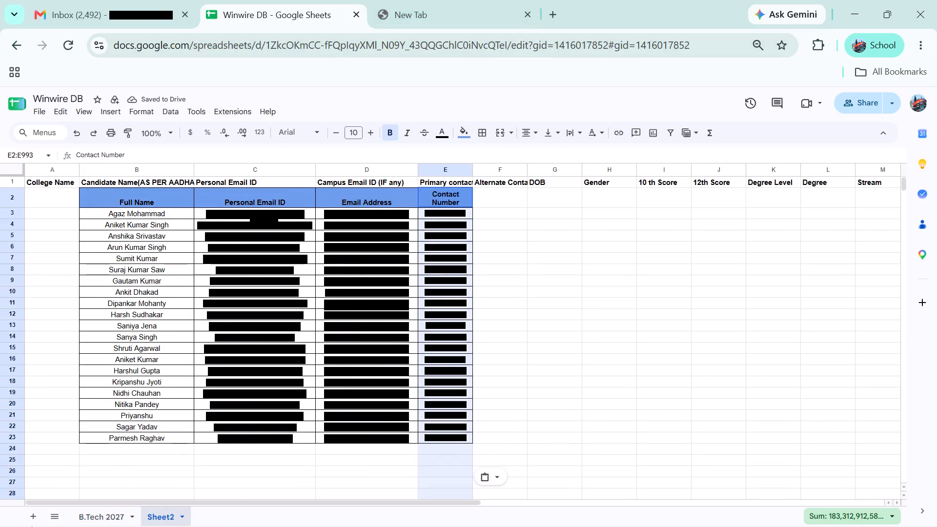
Copy the Date of Birth column from the B.Tech 2027 sheet into Sheet2 under DOB, starting at G2.
left_click(99, 519)
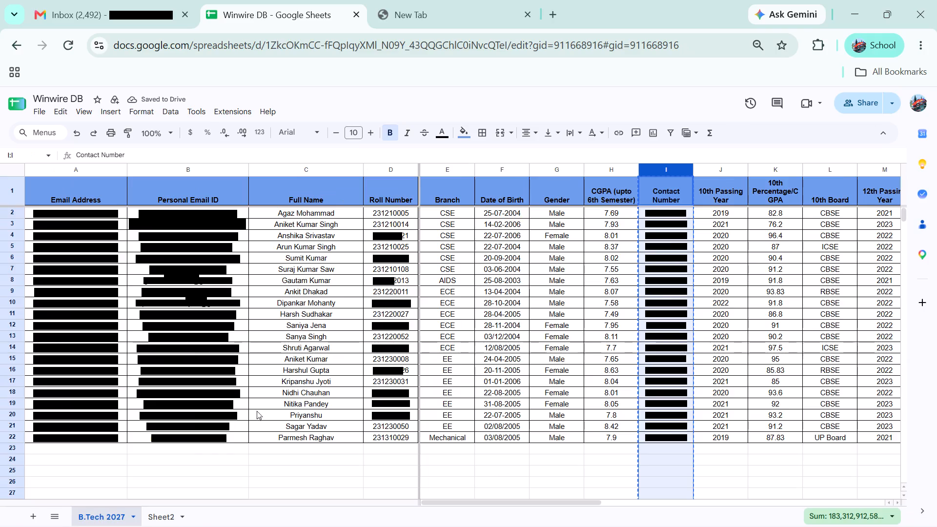
left_click(496, 172)
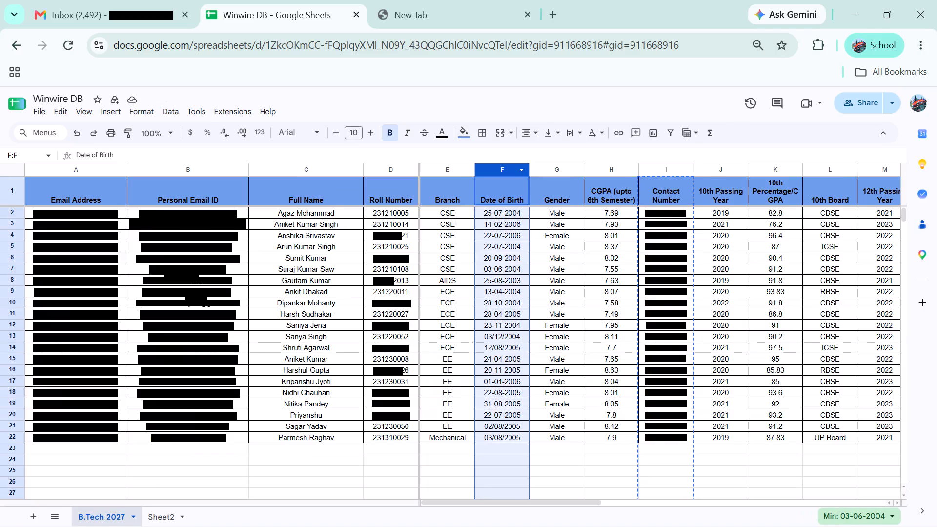
key("ctrl+c")
left_click(171, 509)
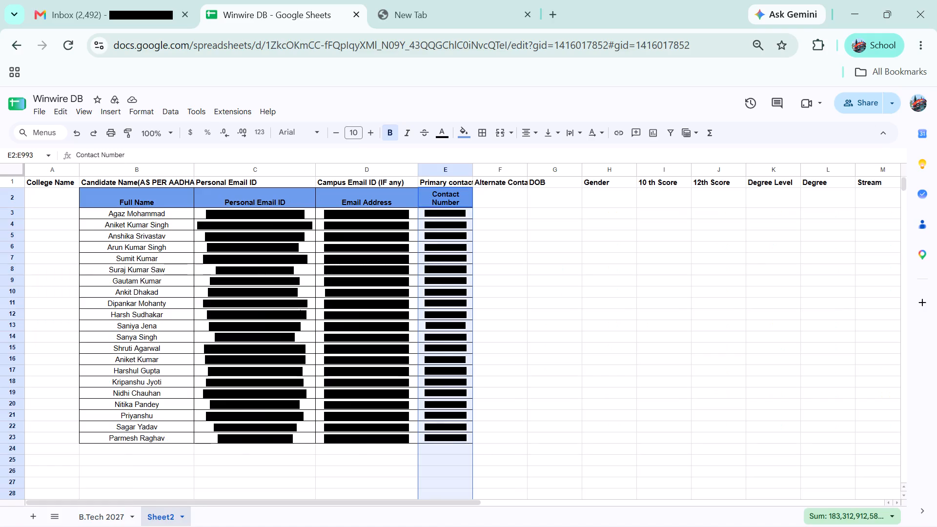
left_click(547, 198)
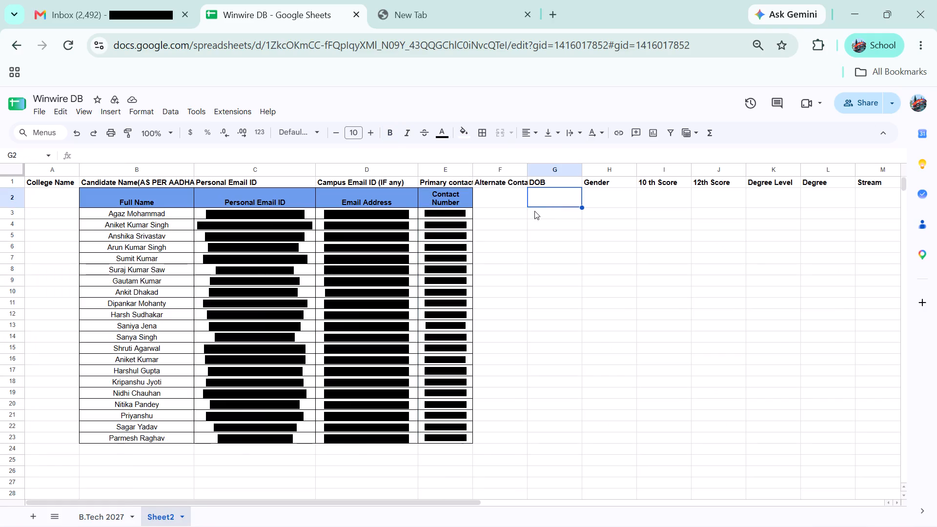
key("ctrl+v")
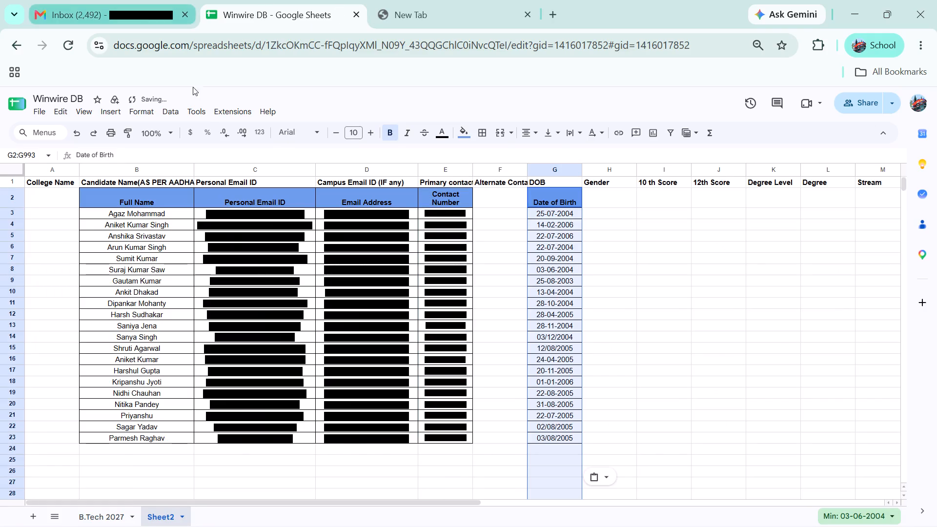
Copy the Gender column from the B.Tech 2027 sheet into Sheet2 under Gender, starting at H2.
left_click(104, 515)
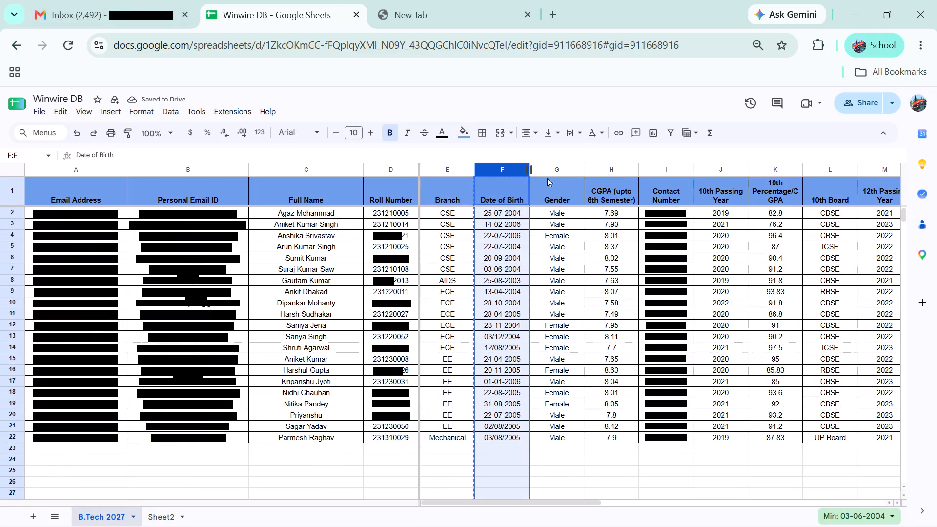
left_click(558, 165)
key("ctrl+c")
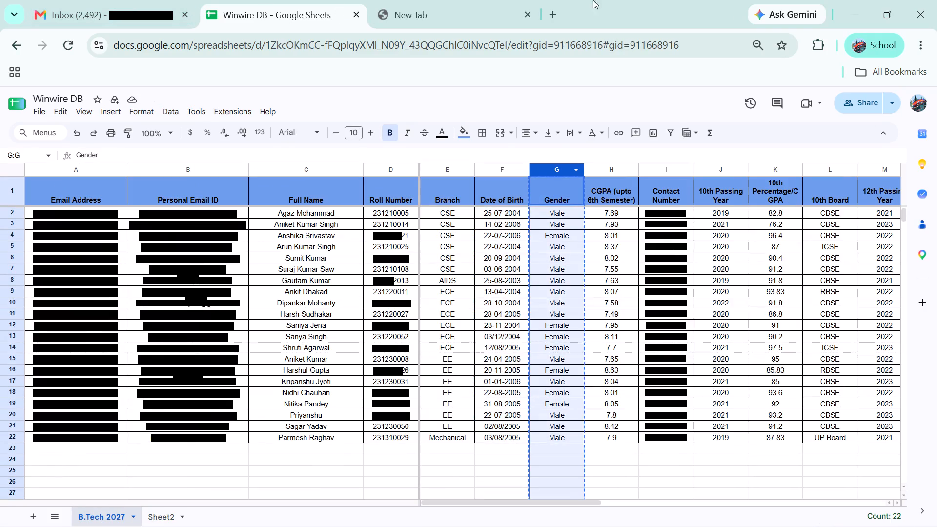
left_click(171, 520)
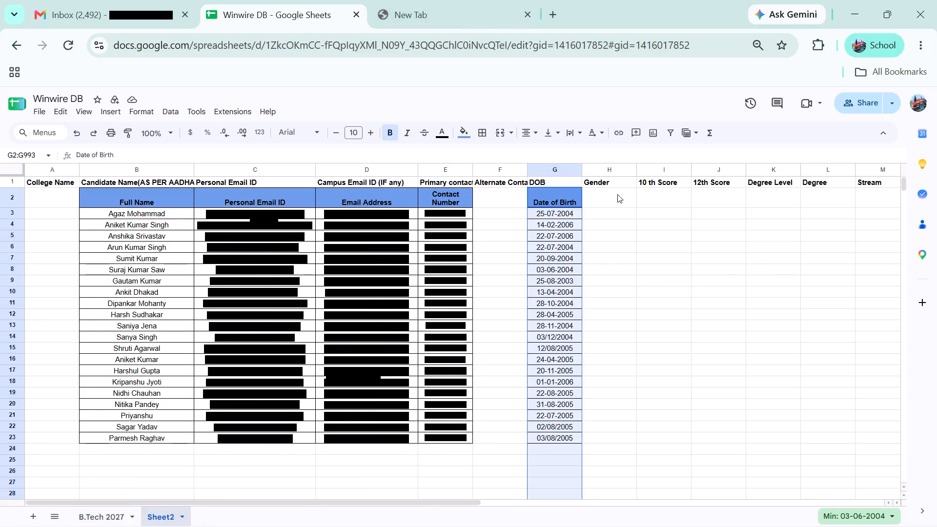
left_click(611, 198)
key("ctrl+v")
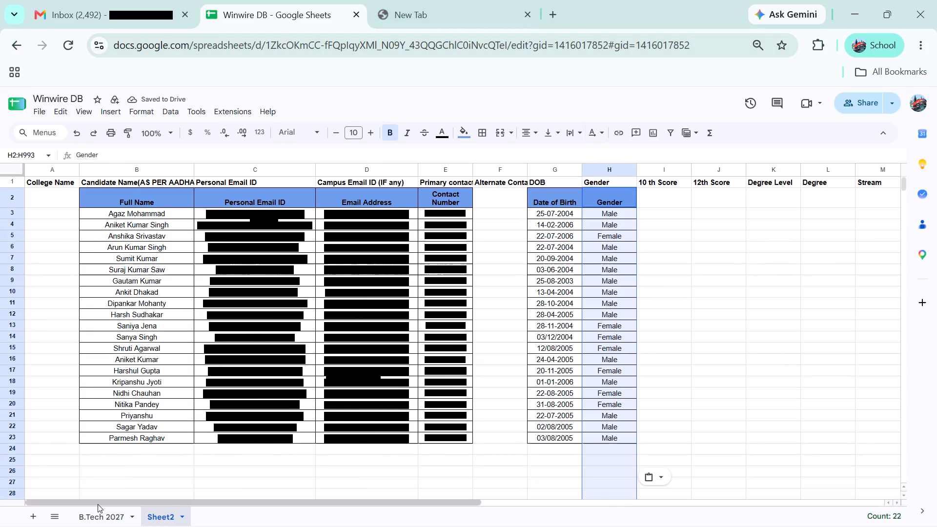
Copy the 10th Percentage/CGPA column from the B.Tech 2027 sheet into Sheet2 under 10 th Score, starting at I2.
left_click(94, 516)
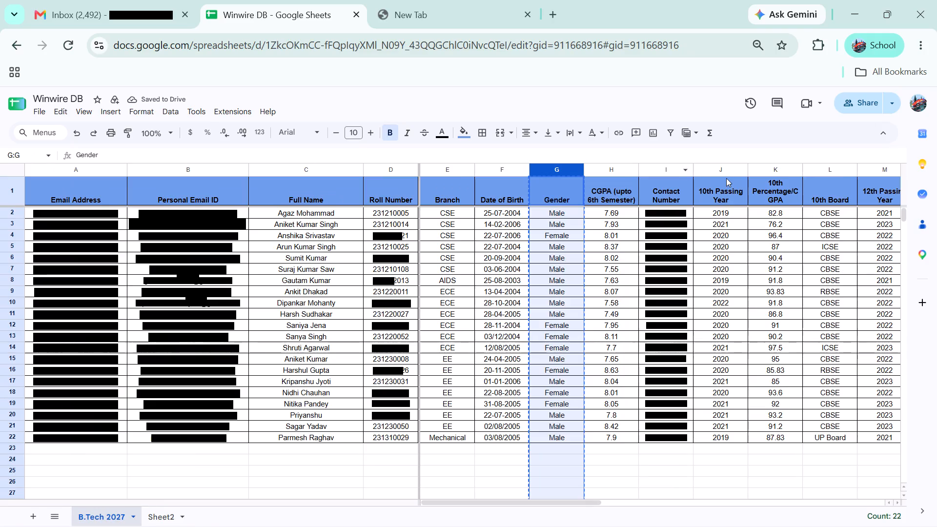
left_click(773, 171)
key("ctrl+c")
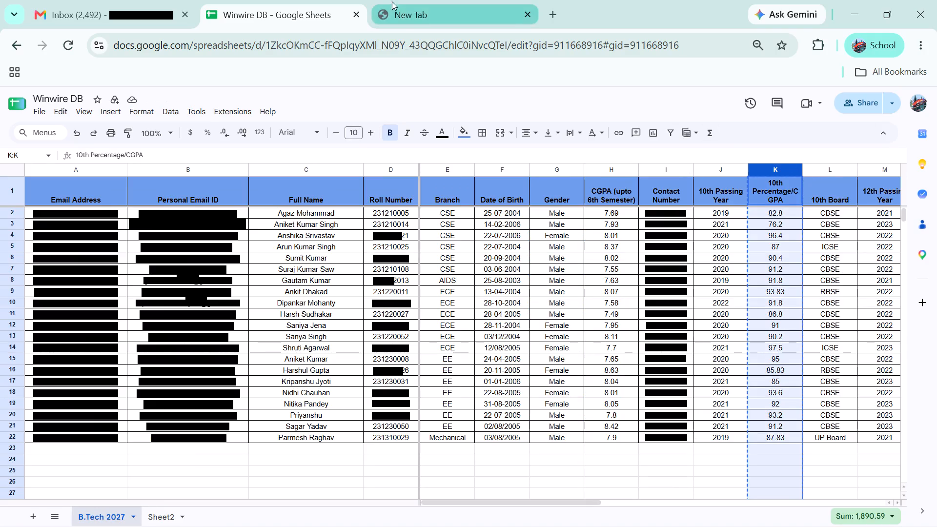
left_click(158, 518)
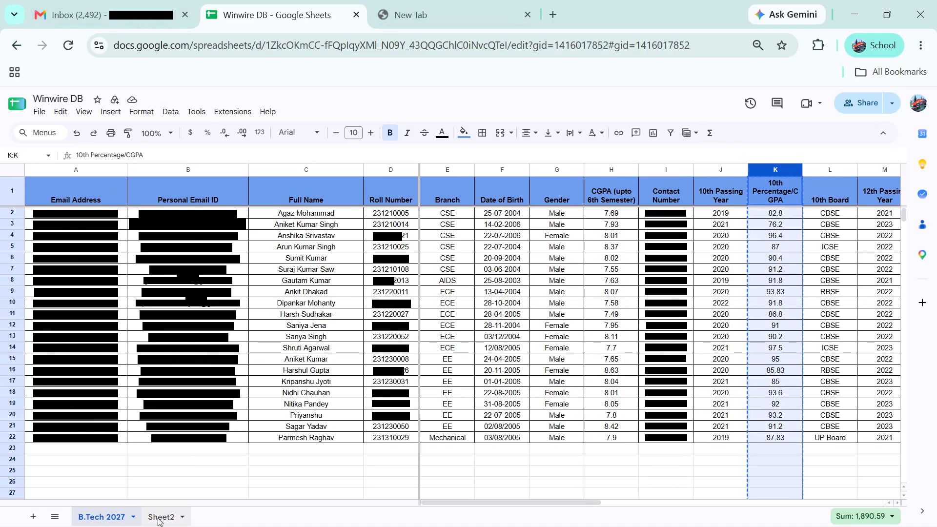
left_click(665, 194)
key("ctrl+v")
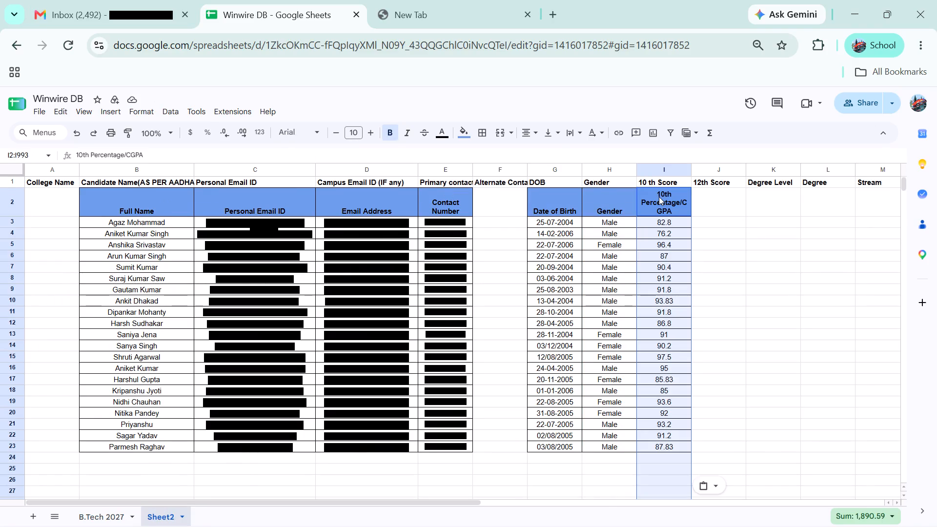
Copy the 12th Percentage/CGPA column from the B.Tech 2027 sheet into Sheet2 under 12th Score, starting at J2.
left_click(715, 201)
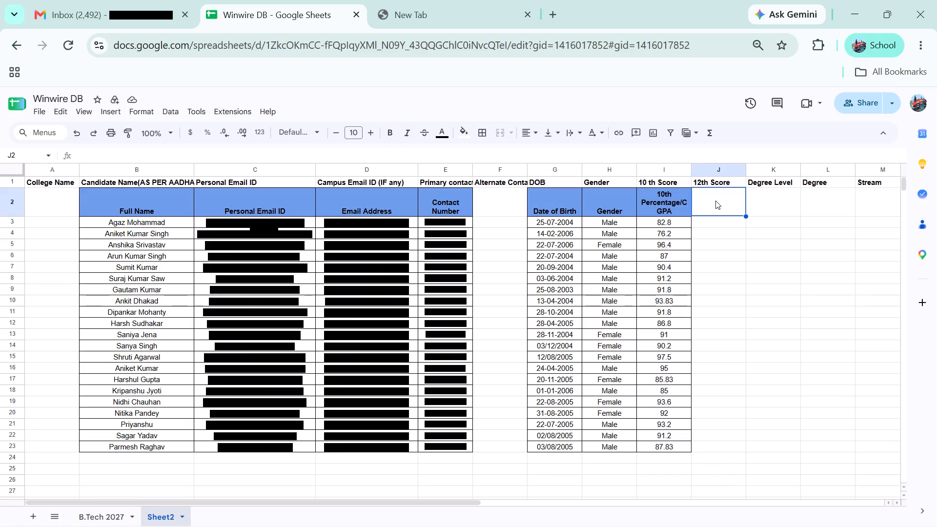
left_click(111, 514)
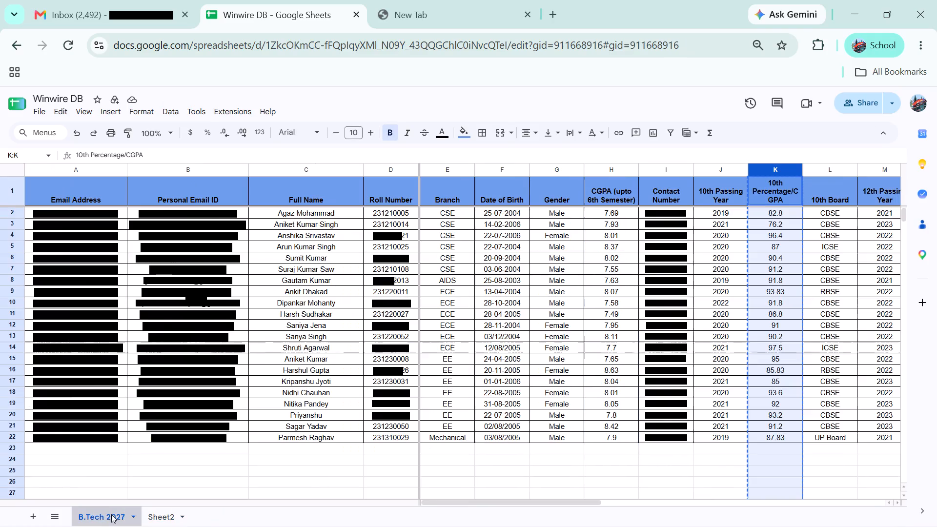
scroll(812, 256, "left", 2)
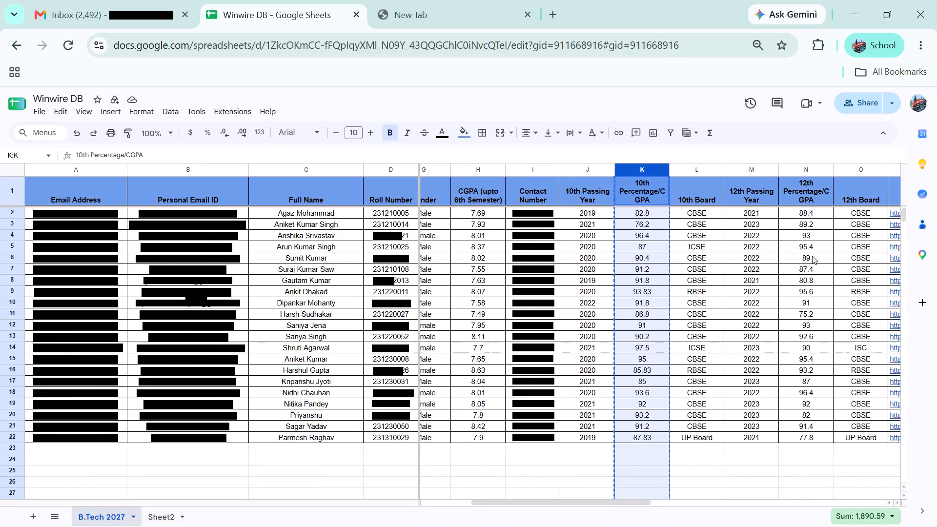
scroll(812, 256, "left", 2)
left_click(787, 164)
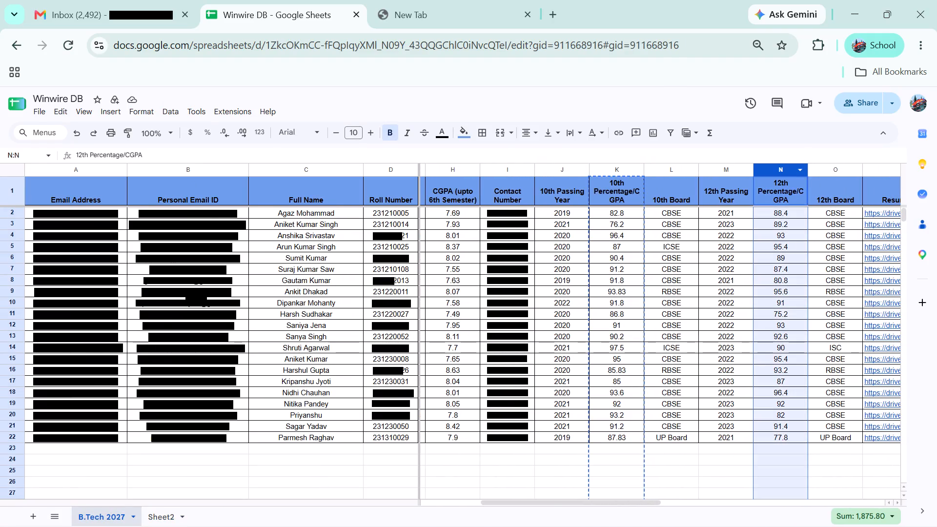
key("ctrl+c")
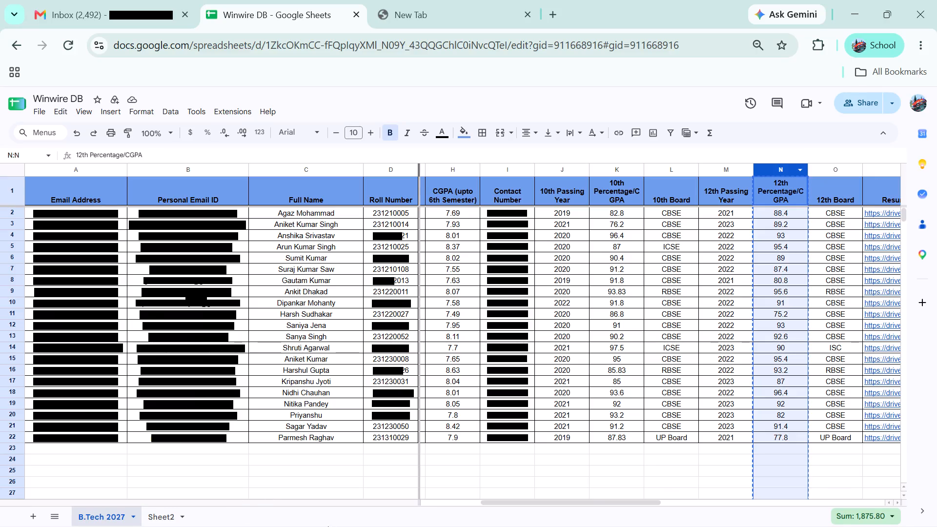
left_click(156, 520)
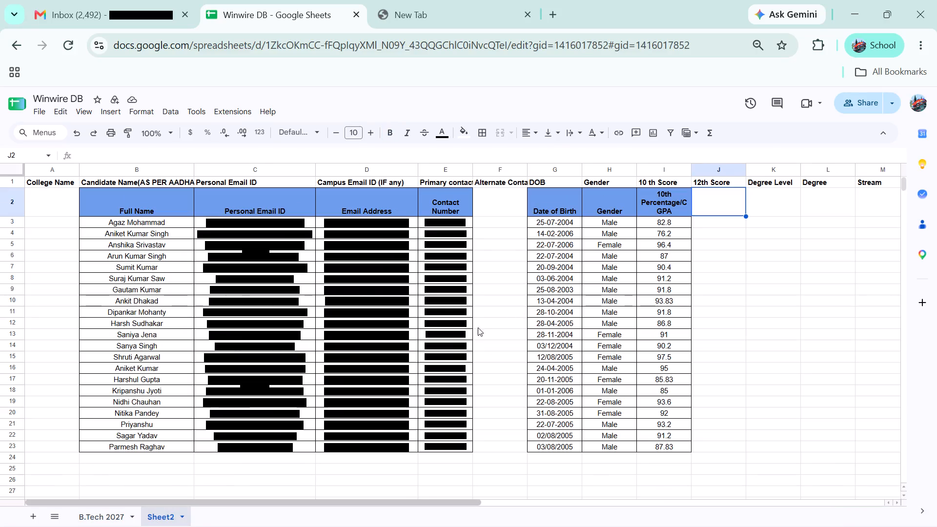
left_click(699, 200)
key("ctrl+v")
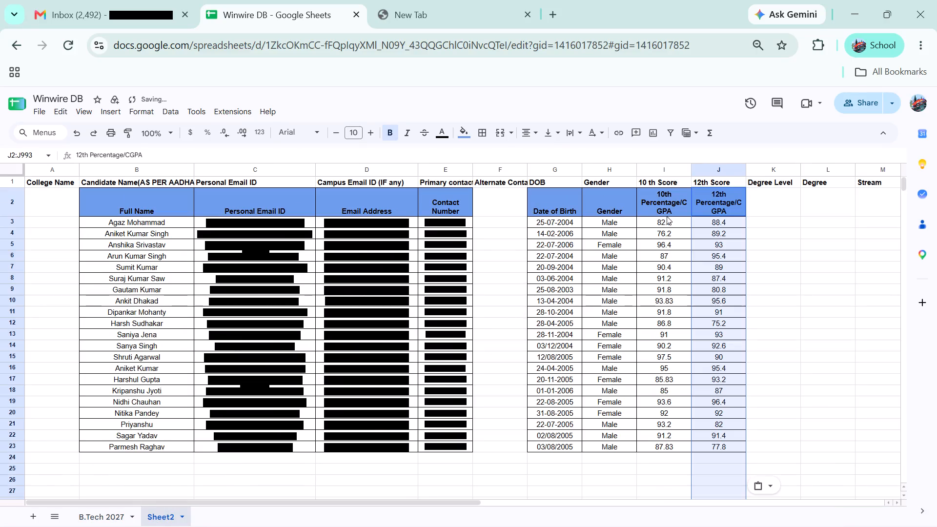
Copy the Branch column from the B.Tech 2027 sheet into Sheet2 under Stream, starting at M2.
left_click(768, 199)
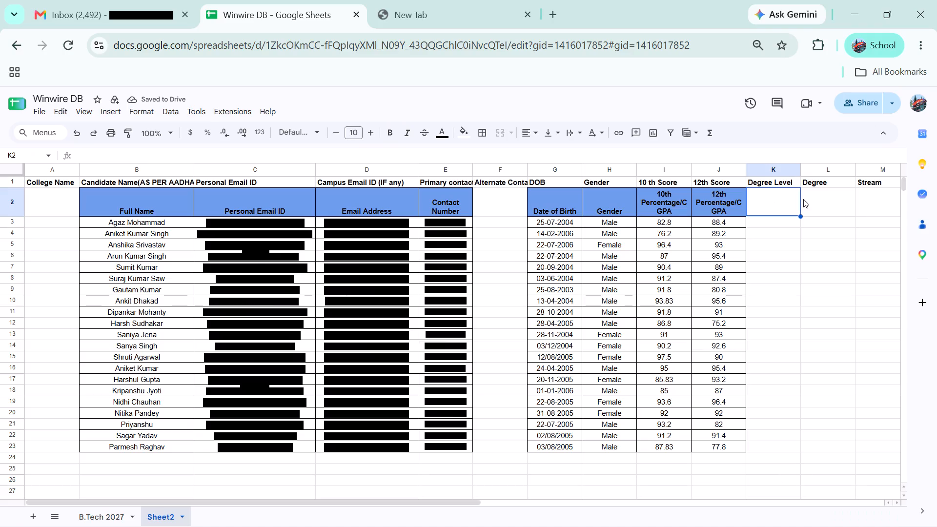
left_click(816, 201)
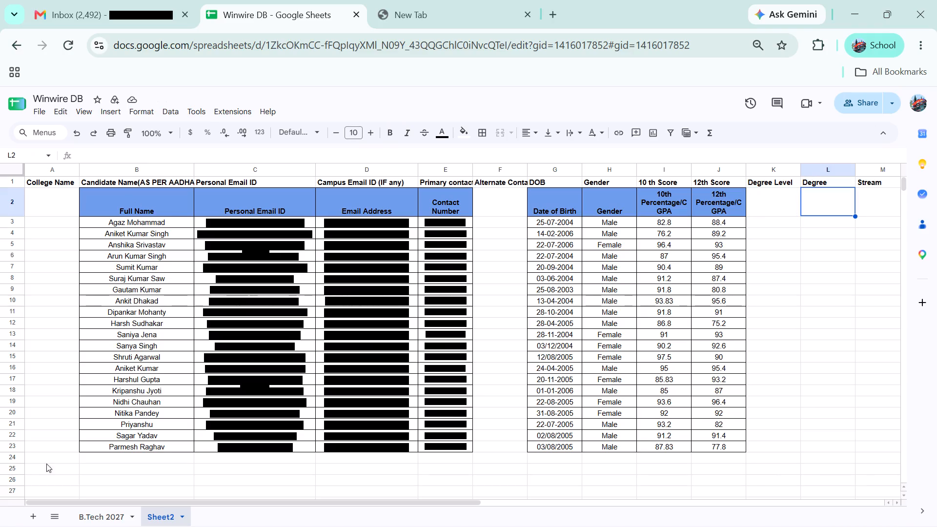
left_click(105, 514)
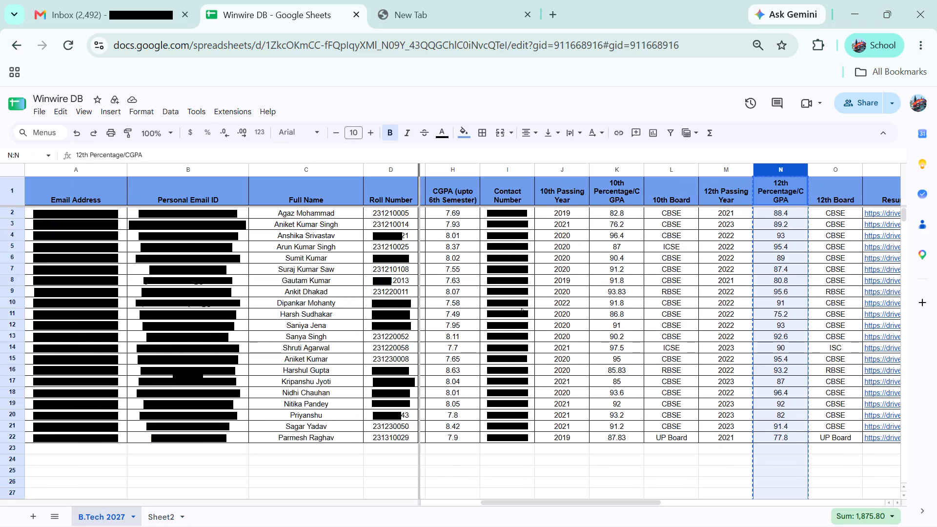
scroll(521, 308, "left", 1)
scroll(619, 242, "right", 3)
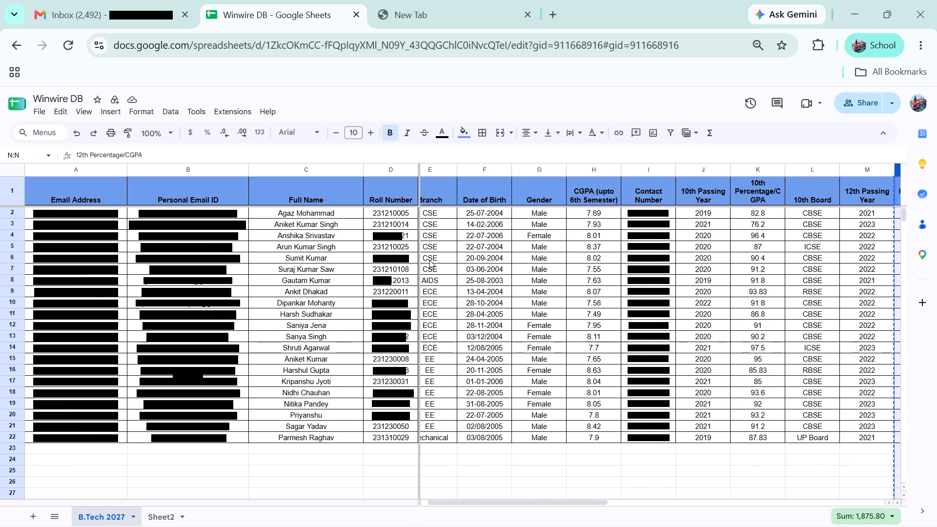
scroll(582, 227, "left", 6)
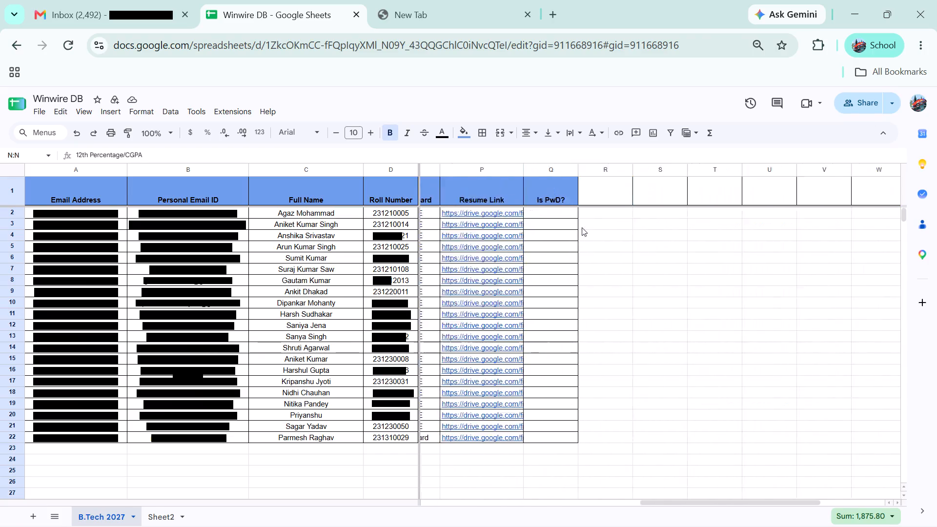
scroll(582, 227, "left", 1)
scroll(582, 227, "right", 8)
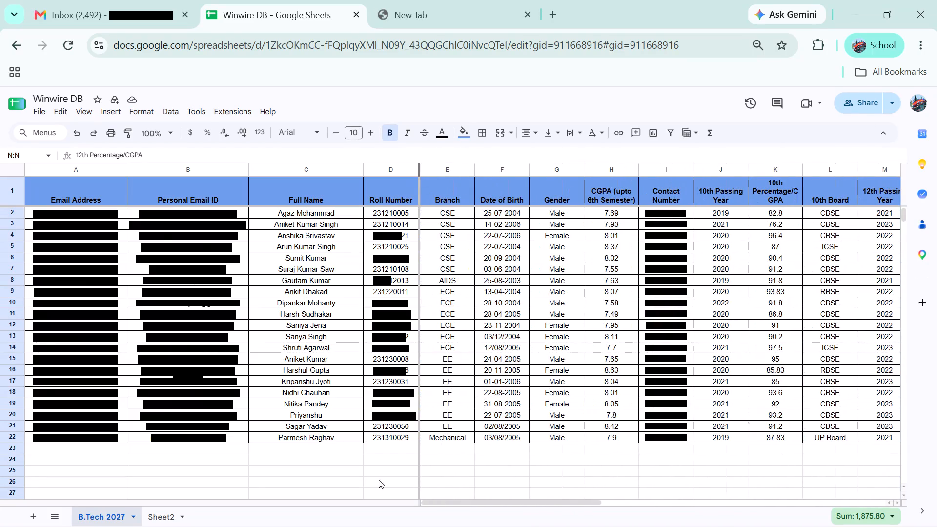
left_click(445, 165)
key("ctrl+c")
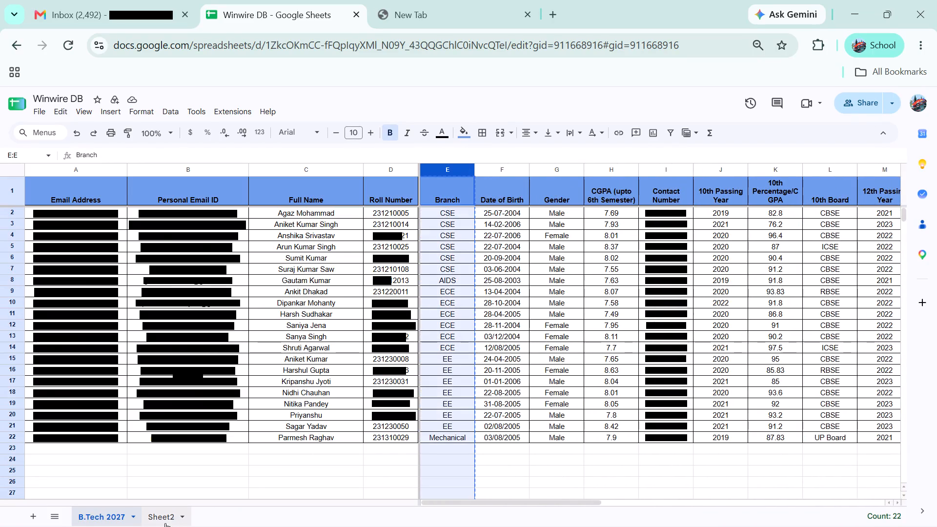
left_click(165, 523)
left_click(816, 206)
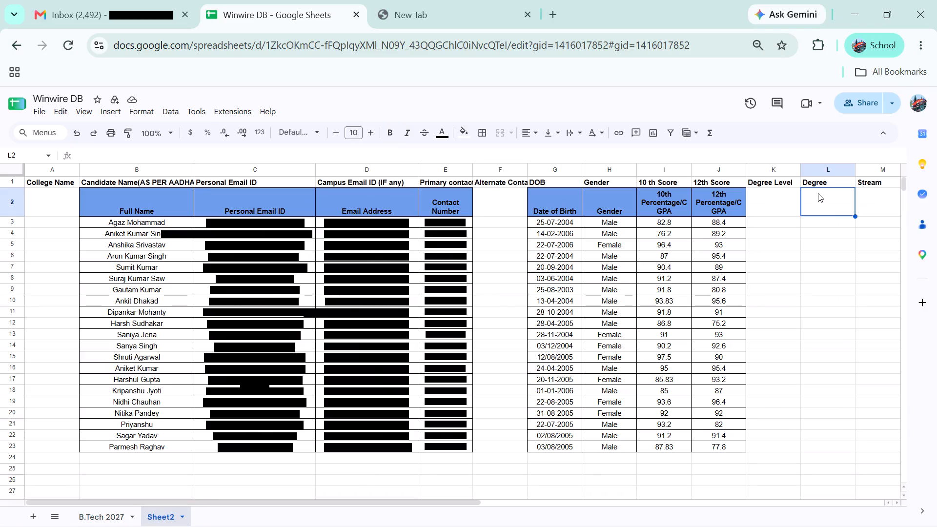
left_click(874, 199)
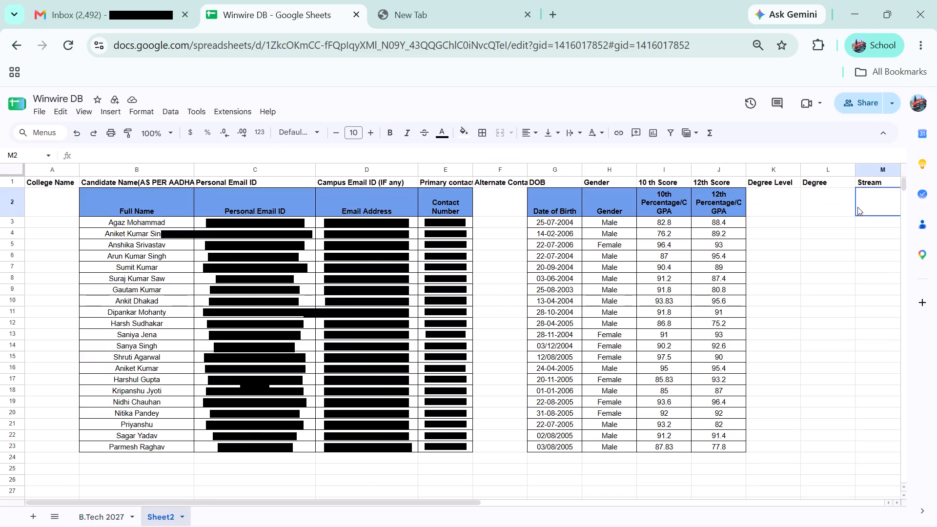
key("ctrl+v")
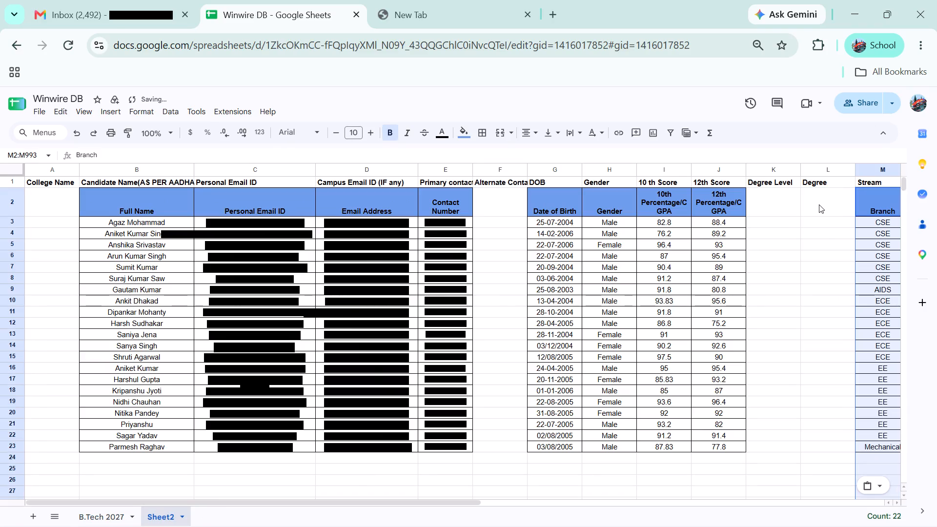
Enter B.Tech in cell L2 under Degree and fill it down through L23.
left_click(819, 204)
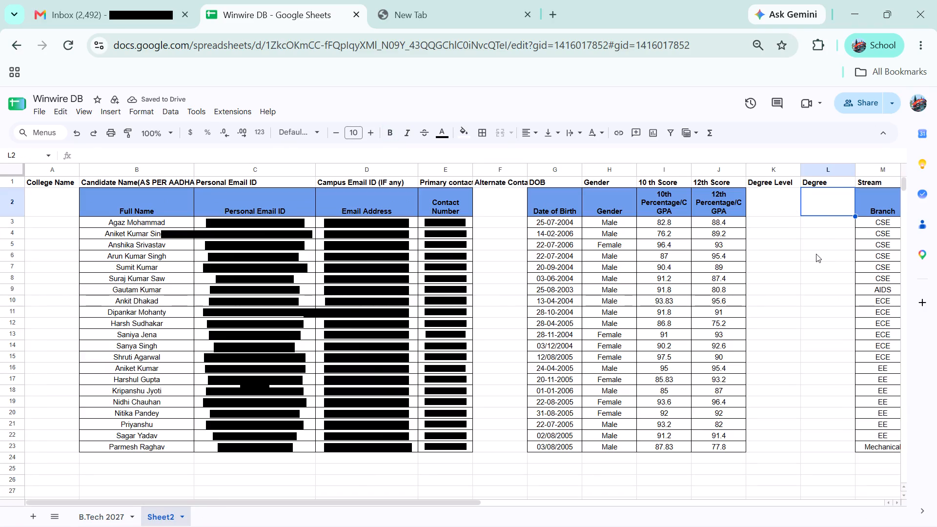
key("shift+b")
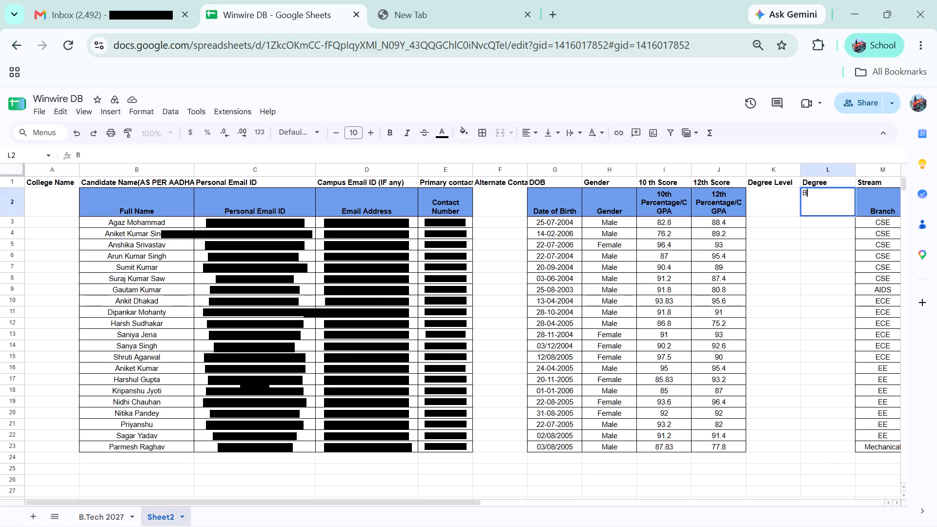
type(".Tech")
left_click(838, 219)
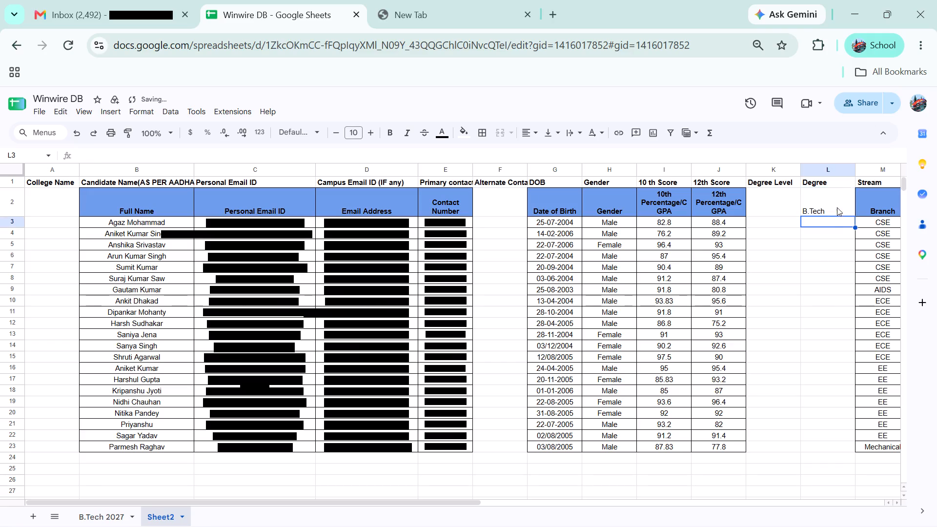
left_click(837, 206)
left_click_drag(856, 216, 857, 449)
scroll(785, 402, "left", 3)
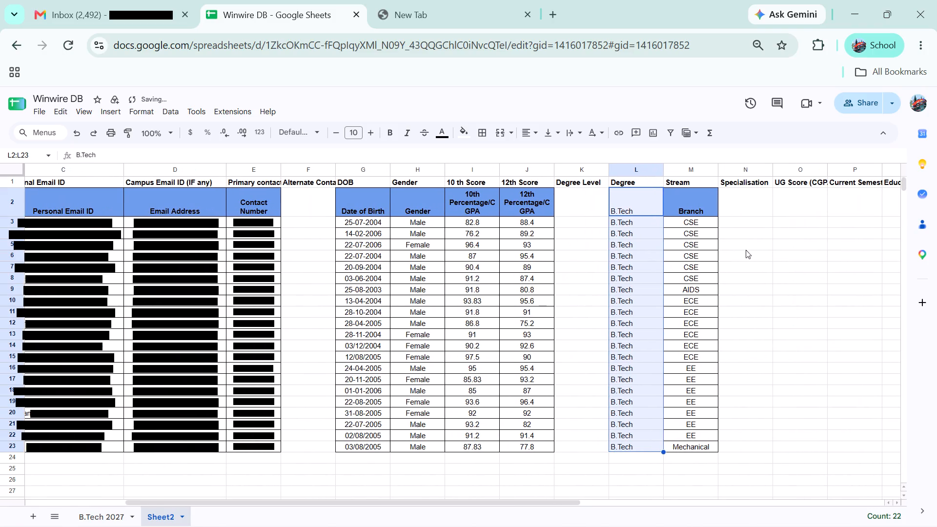
Copy the CGPA (upto 6th Semester) column from the B.Tech 2027 sheet into Sheet2 under UG Score, starting at O2.
left_click(745, 207)
scroll(745, 207, "left", 1)
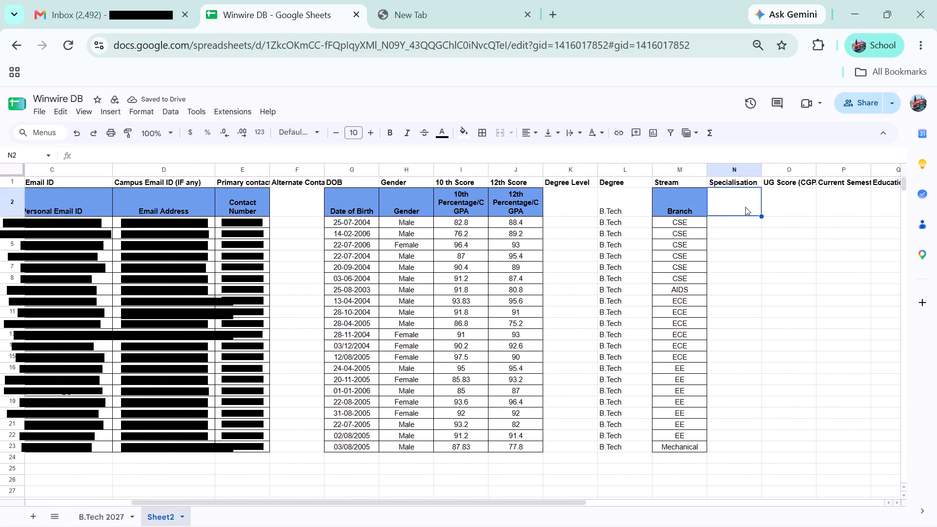
left_click(783, 200)
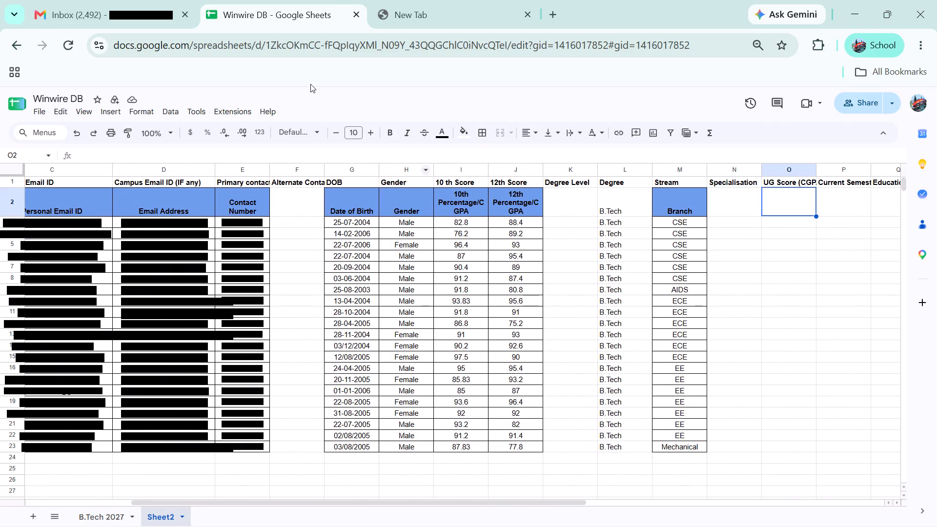
left_click(90, 525)
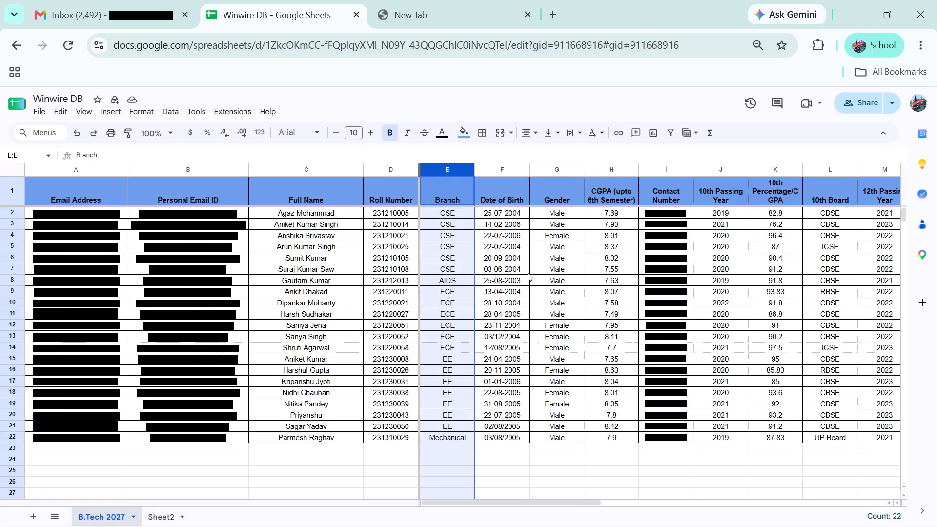
left_click(606, 170)
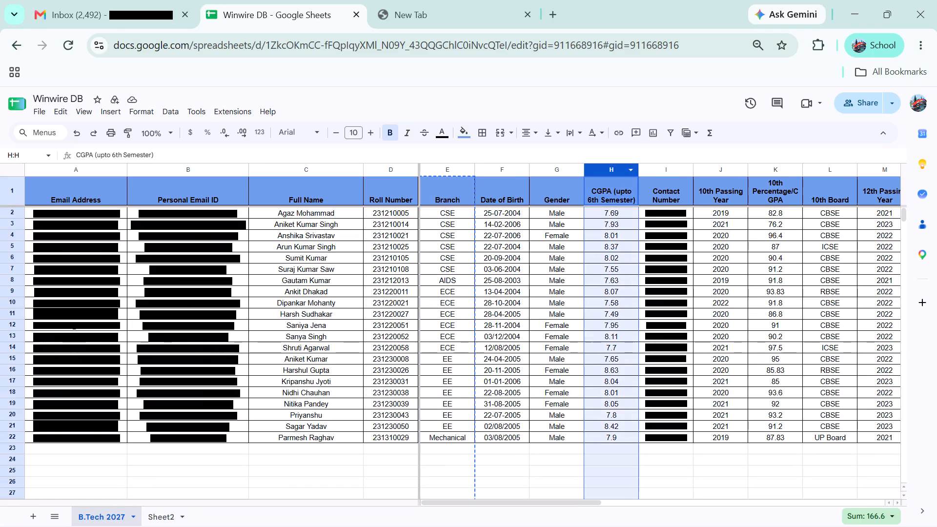
key("ctrl+c")
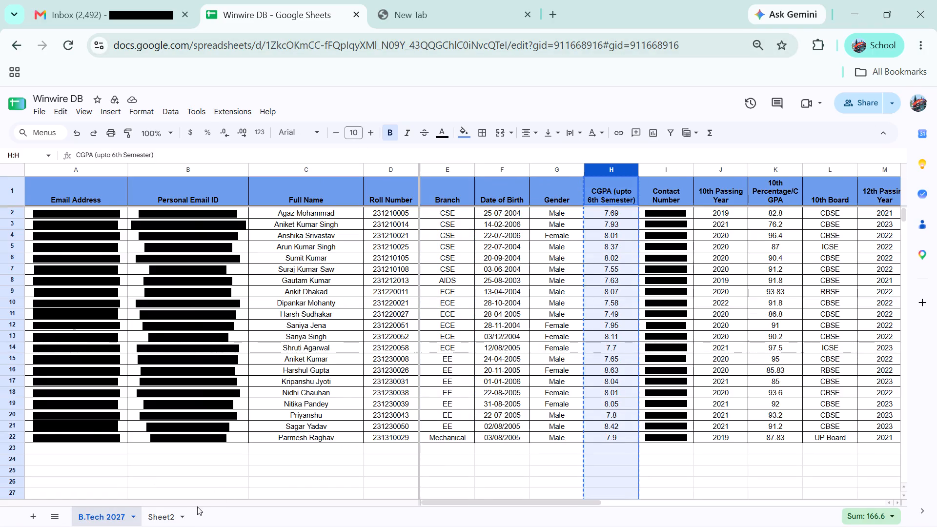
left_click(162, 513)
left_click(789, 205)
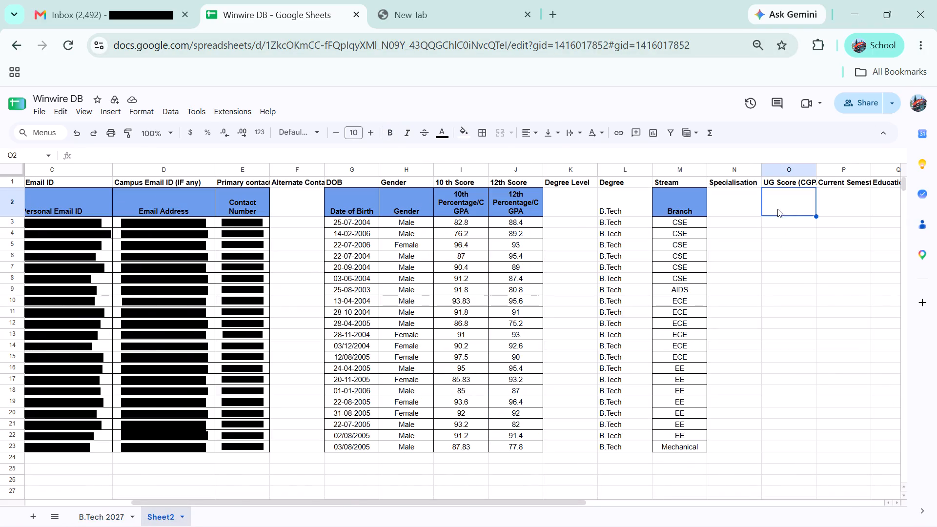
key("ctrl+v")
Read the full Sheet2 header texts from Current Semester in P1 across to Resume to find which remaining columns can be filled.
scroll(765, 216, "left", 1)
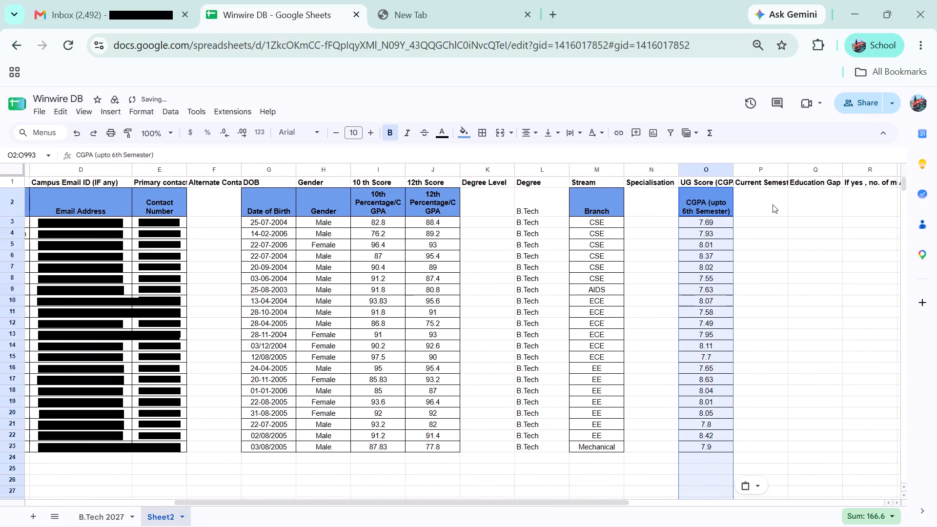
scroll(773, 204, "left", 1)
triple_click(767, 204)
triple_click(746, 178)
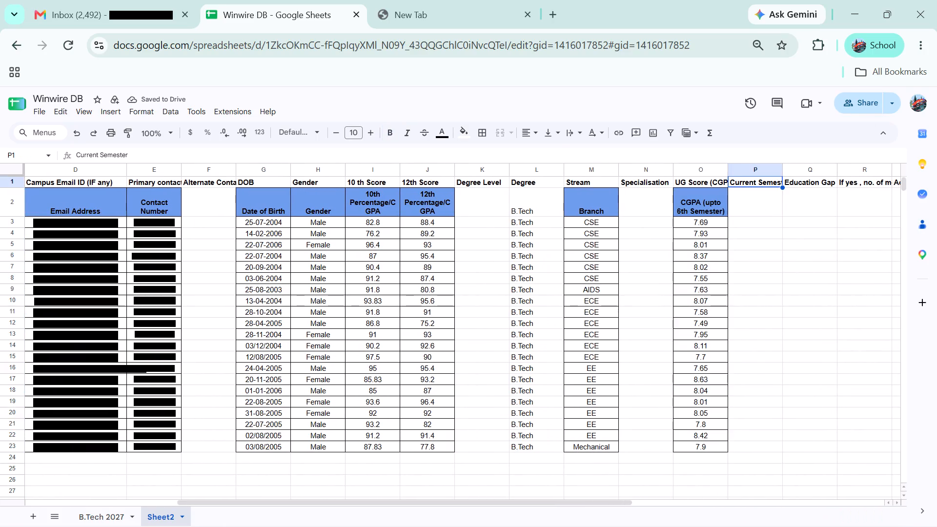
triple_click(752, 181)
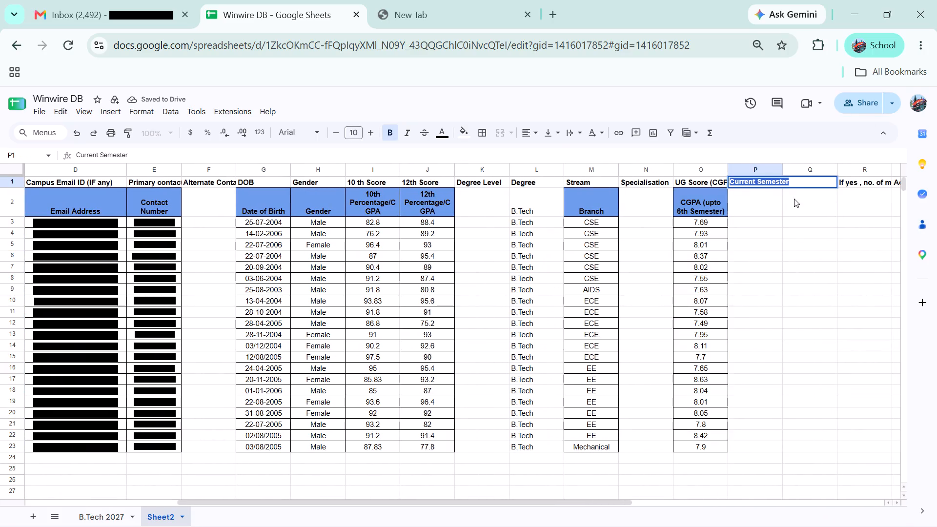
left_click(797, 210)
scroll(822, 198, "left", 2)
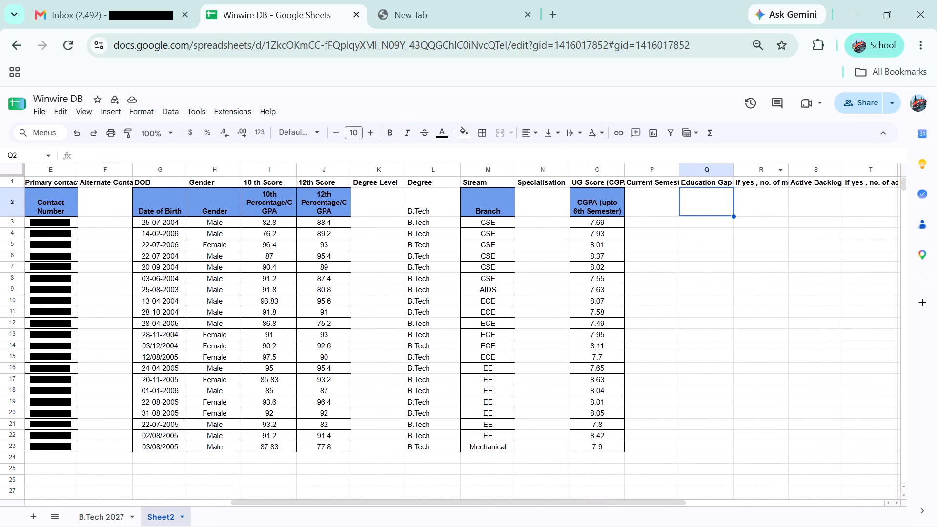
triple_click(757, 182)
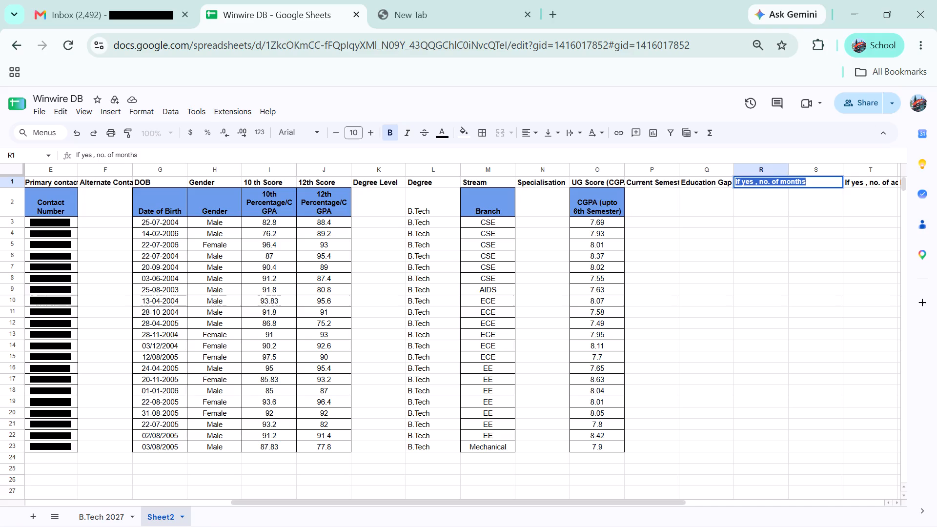
left_click(756, 202)
scroll(815, 188, "left", 1)
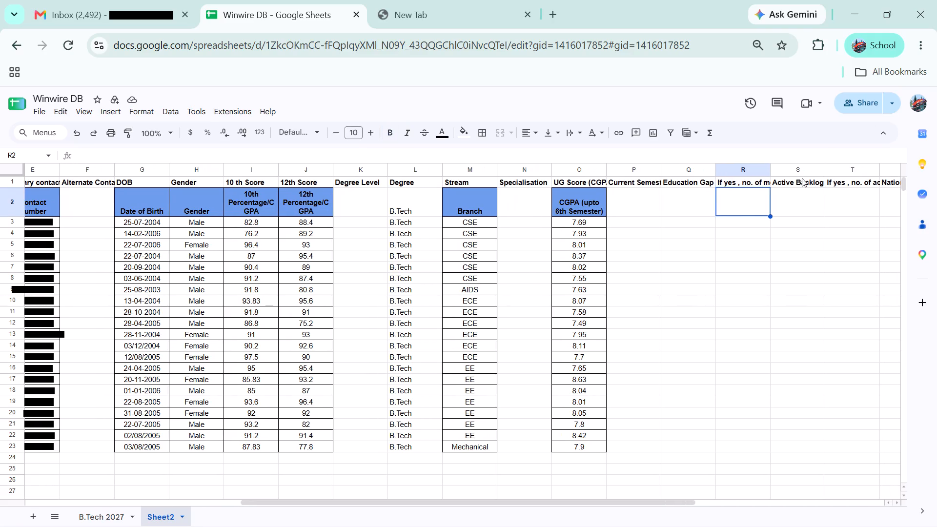
double_click(801, 178)
triple_click(793, 183)
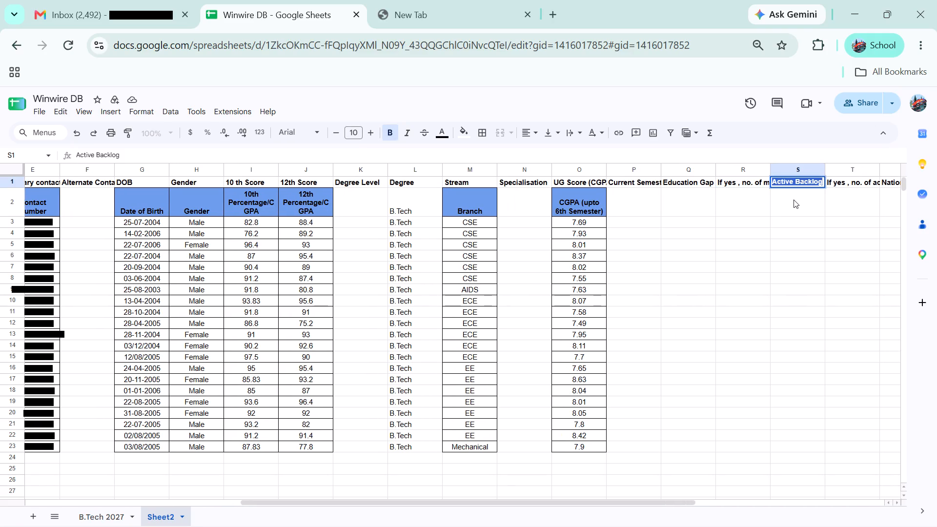
left_click(794, 200)
scroll(794, 200, "left", 1)
triple_click(787, 181)
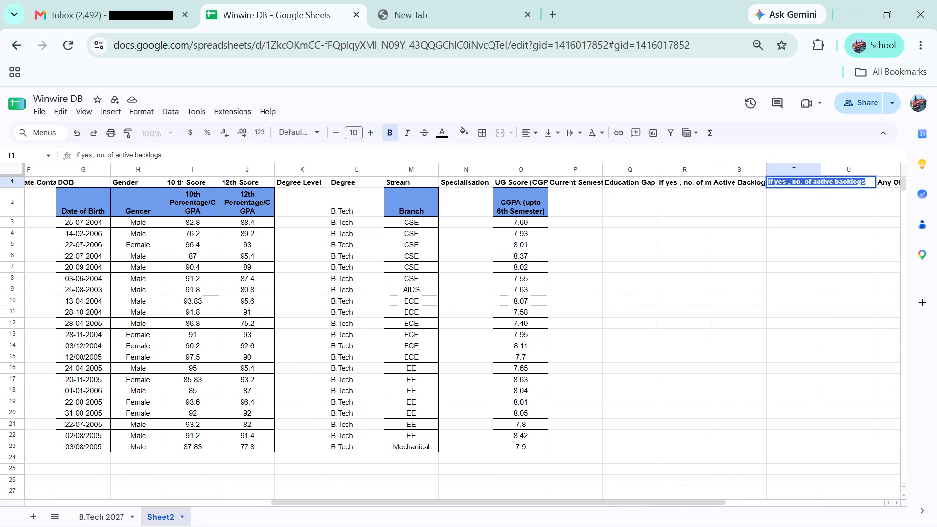
left_click(782, 219)
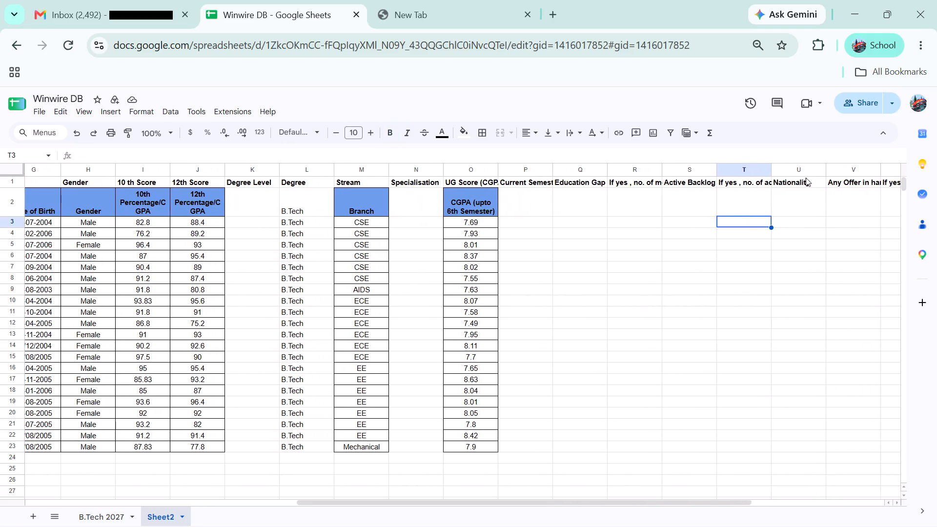
left_click(806, 178)
scroll(796, 197, "left", 1)
triple_click(780, 180)
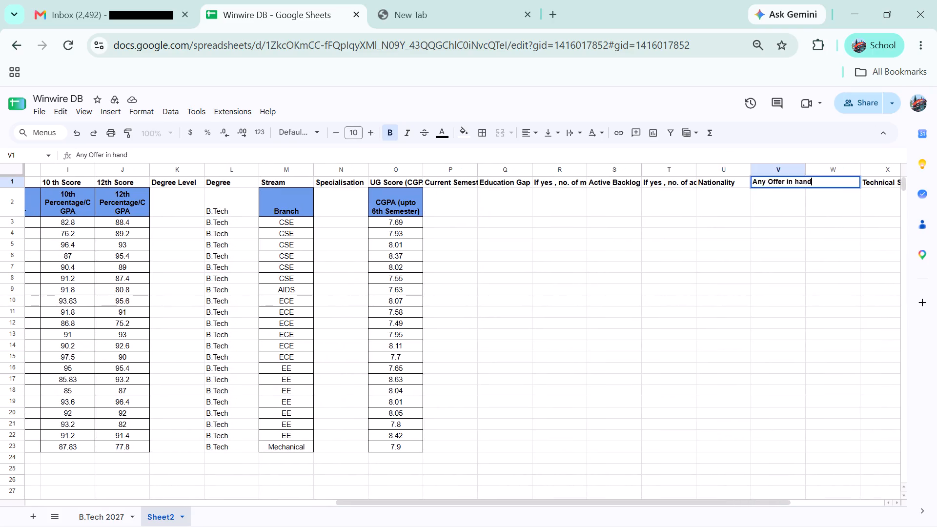
left_click(770, 213)
double_click(825, 181)
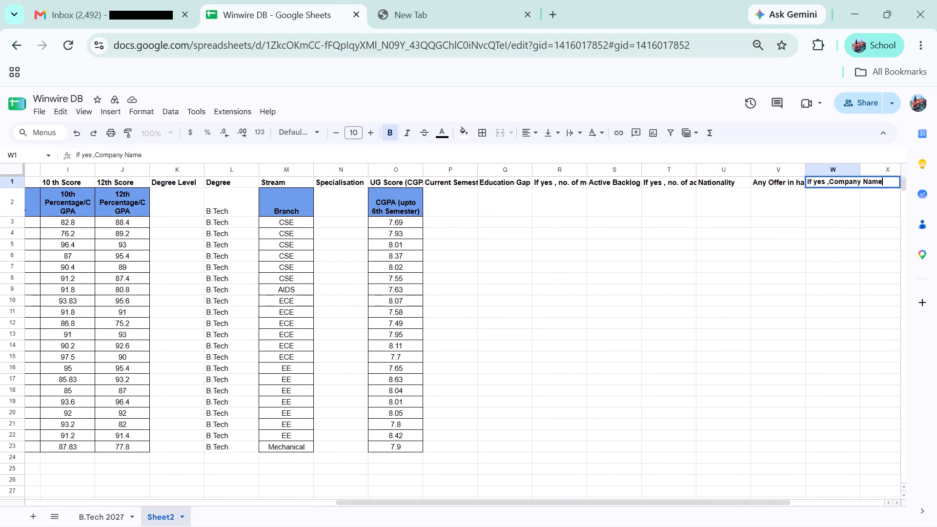
left_click(825, 202)
scroll(825, 203, "left", 1)
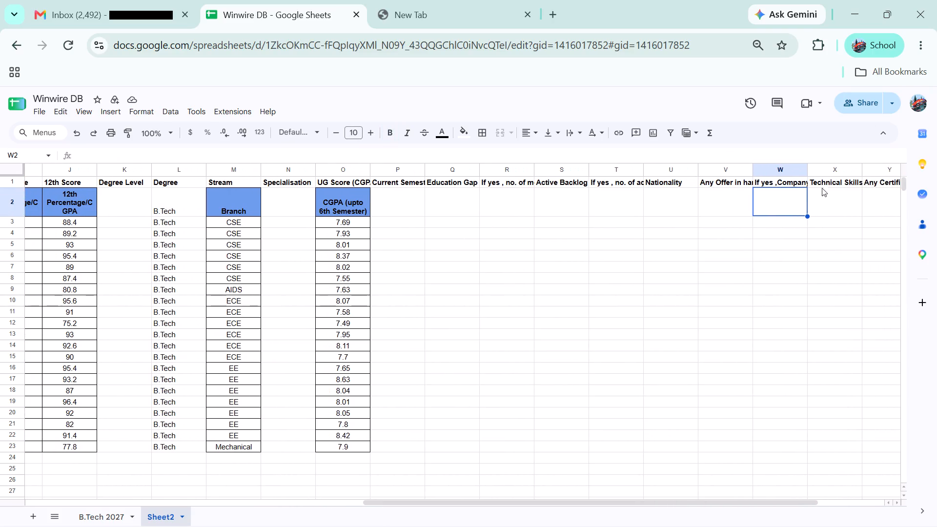
double_click(822, 181)
scroll(822, 181, "left", 2)
left_click(822, 209)
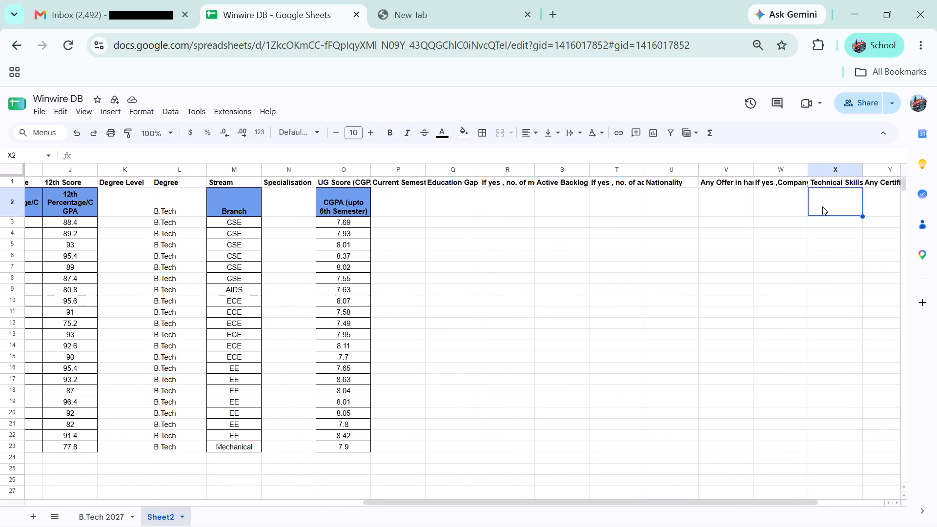
scroll(822, 206, "left", 2)
triple_click(819, 181)
left_click(815, 201)
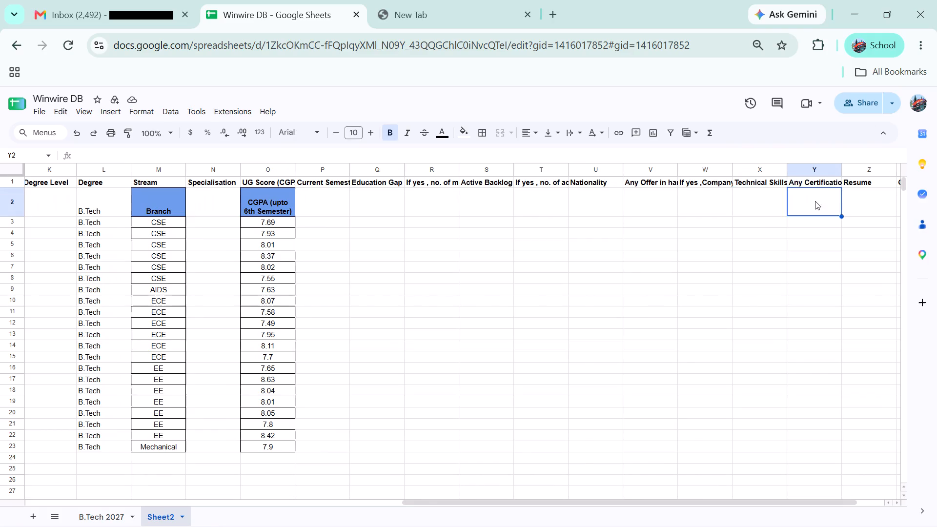
scroll(830, 194, "left", 3)
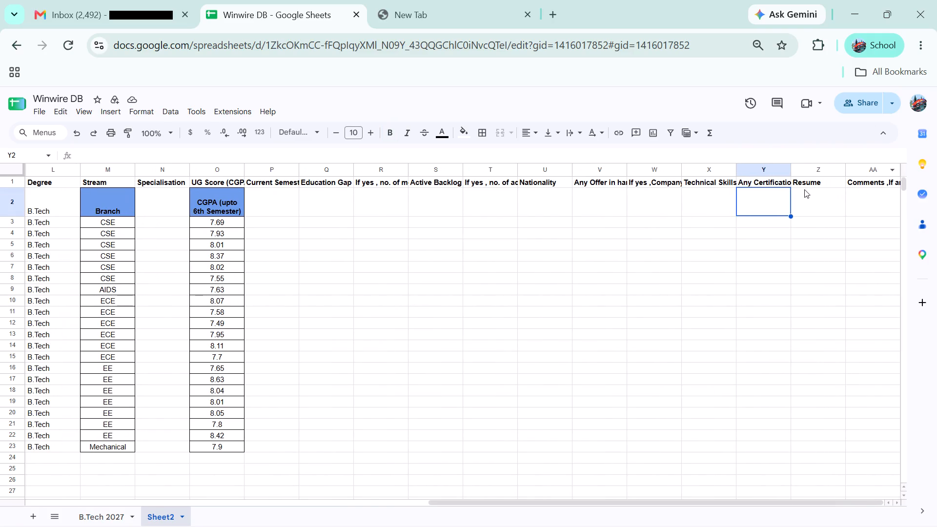
Copy the Resume Link column from the B.Tech 2027 sheet into Sheet2 under Resume, starting at Z2.
left_click(99, 513)
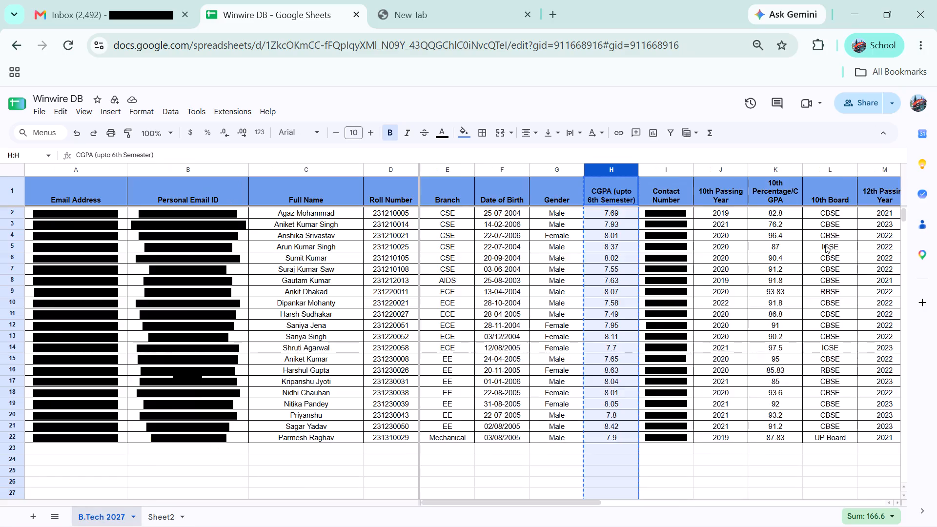
scroll(825, 245, "left", 4)
left_click(766, 168)
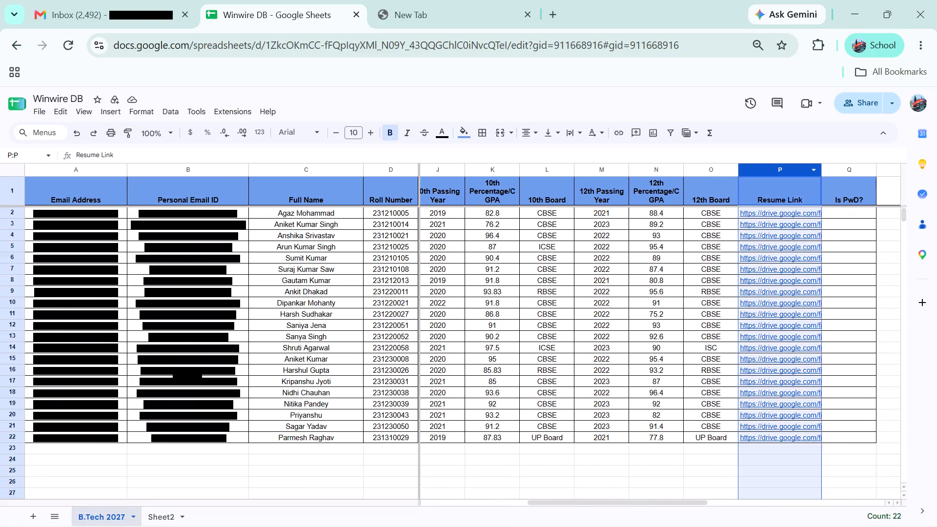
key("ctrl+c")
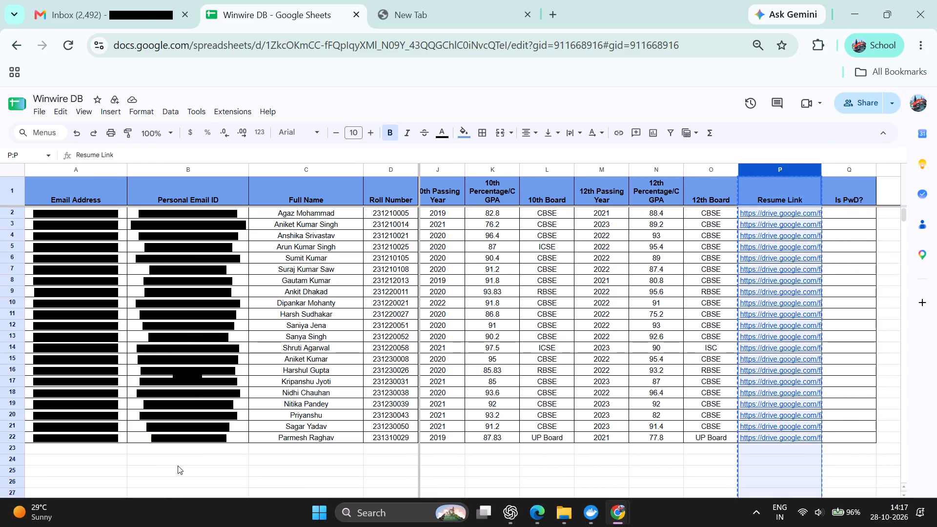
left_click(159, 510)
scroll(602, 269, "left", 1)
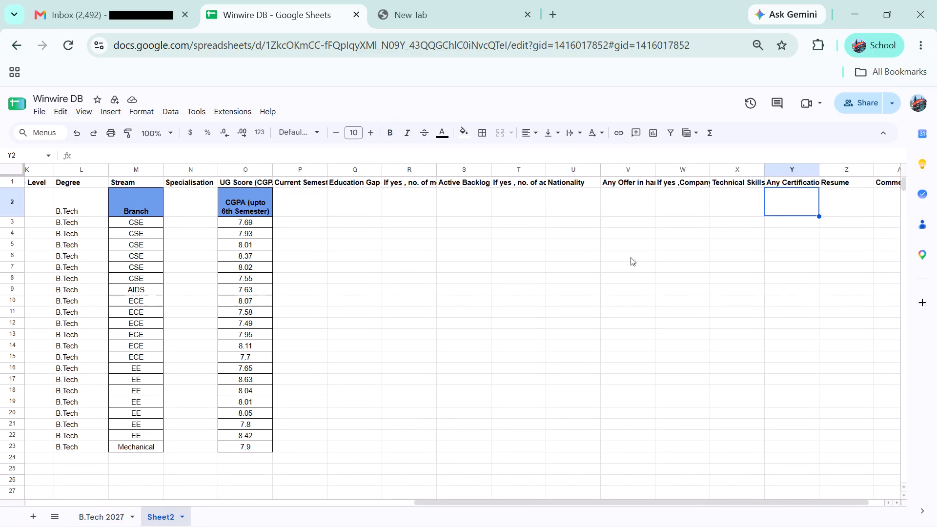
scroll(631, 257, "left", 2)
left_click(809, 203)
key("ctrl+v")
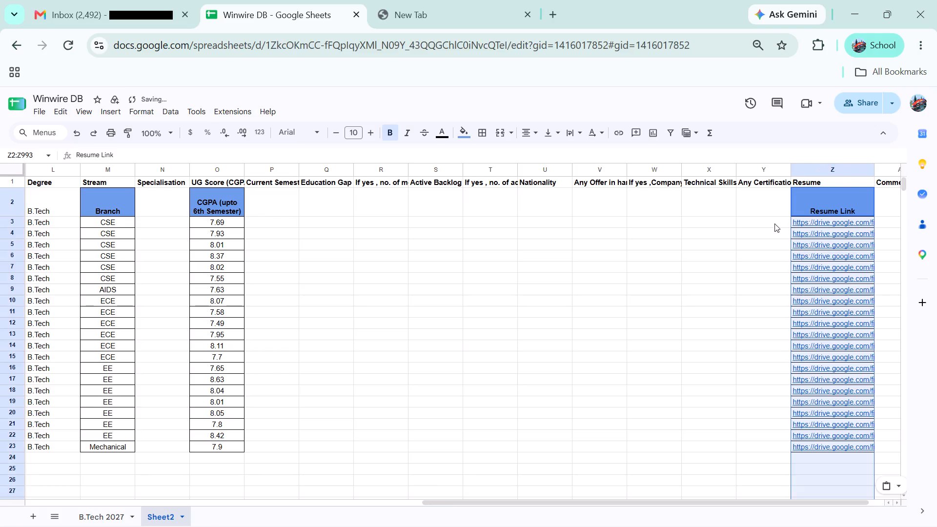
Enter Indian in cell U2 under Nationality and fill it down through U23.
scroll(762, 243, "left", 3)
scroll(649, 258, "right", 1)
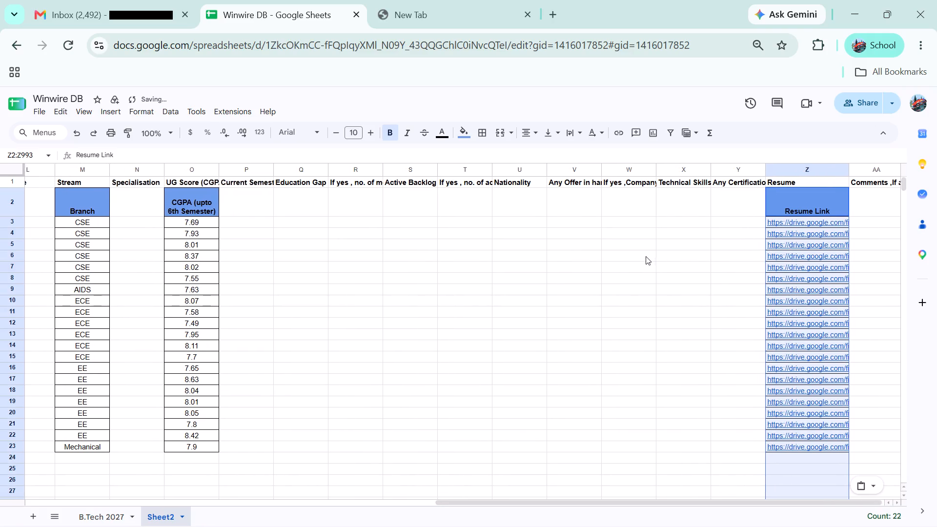
scroll(646, 256, "right", 1)
scroll(599, 225, "right", 1)
left_click(565, 206)
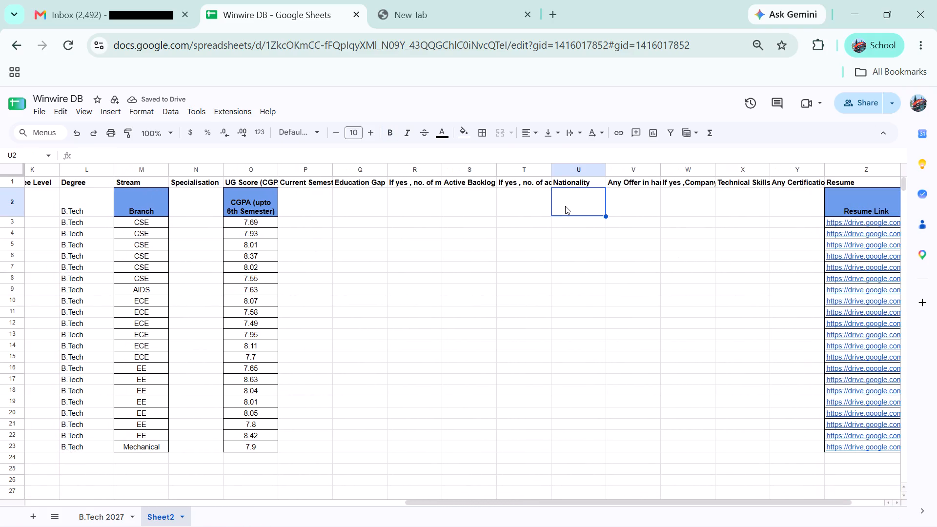
type("Indian")
left_click(565, 226)
left_click(567, 207)
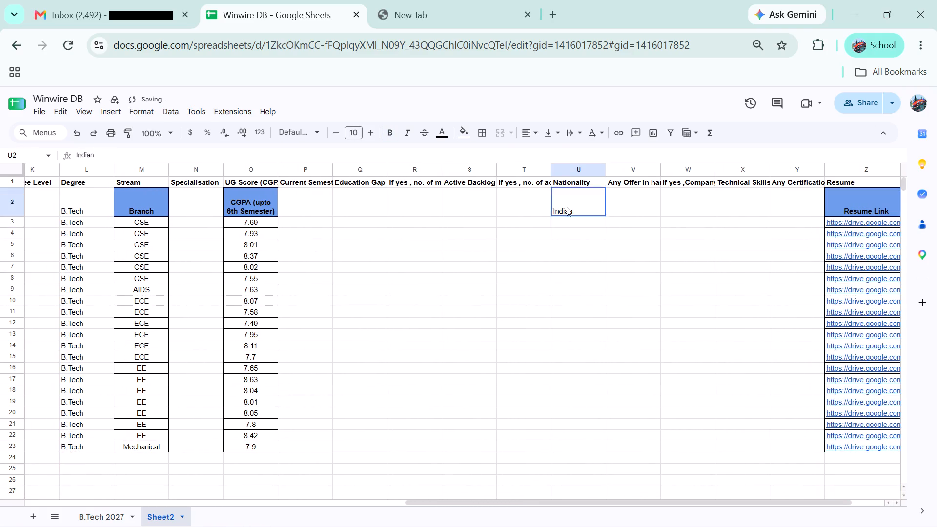
left_click_drag(606, 217, 603, 444)
left_click(528, 366)
Review the still-empty Sheet2 columns from the active backlog count back to Current Semester, checking their full header texts.
scroll(528, 366, "right", 1)
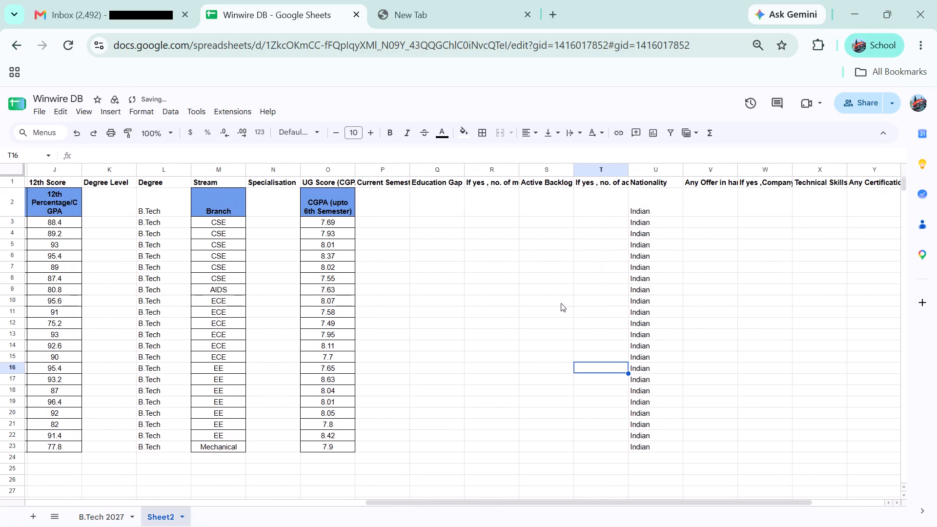
scroll(561, 303, "right", 1)
left_click(547, 207)
scroll(547, 207, "right", 1)
left_click(476, 203)
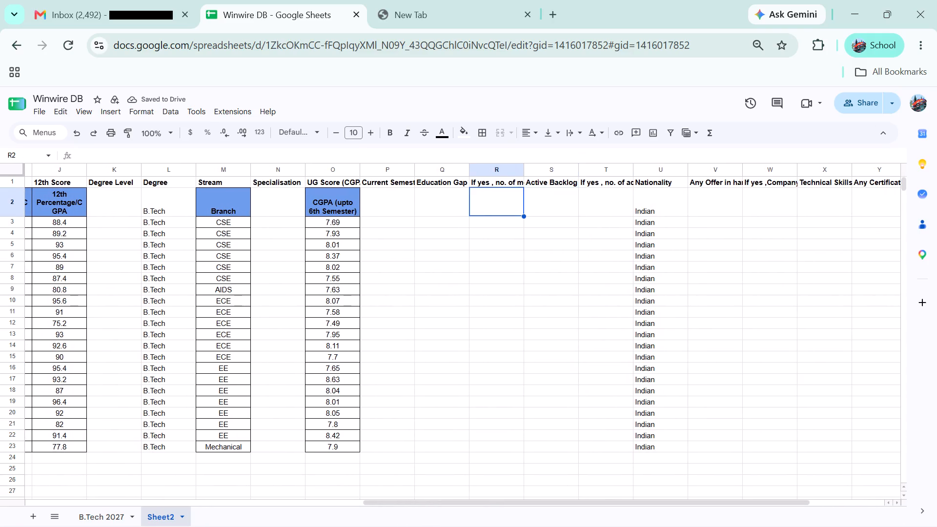
scroll(482, 187, "right", 1)
double_click(438, 182)
left_click(443, 201)
scroll(443, 201, "right", 1)
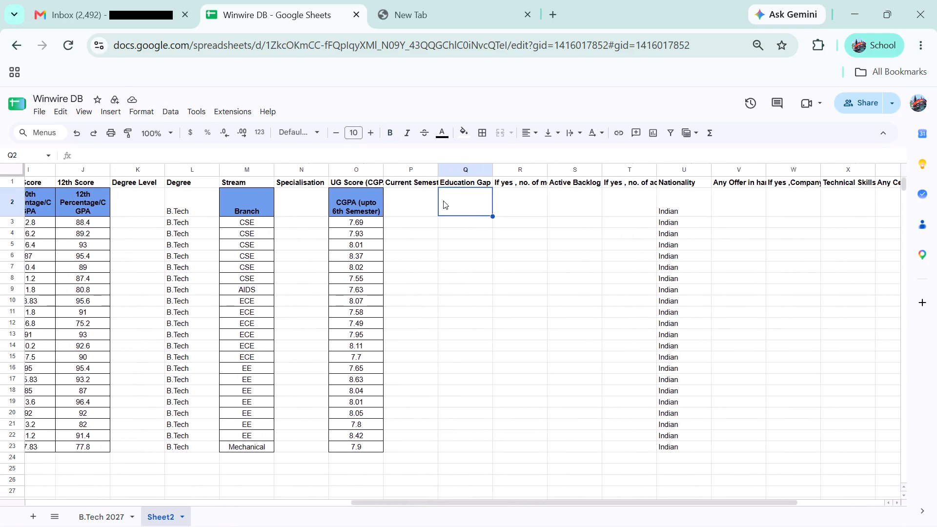
scroll(443, 201, "right", 1)
double_click(443, 201)
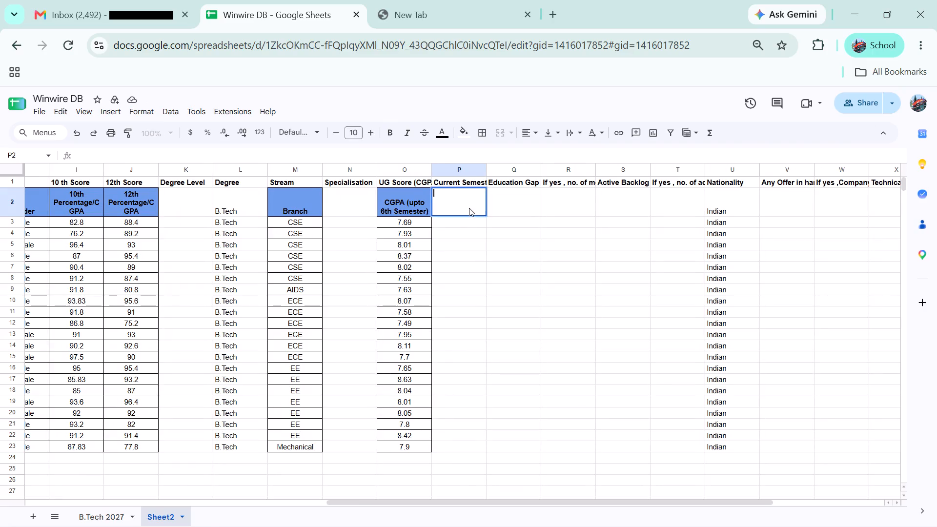
double_click(460, 183)
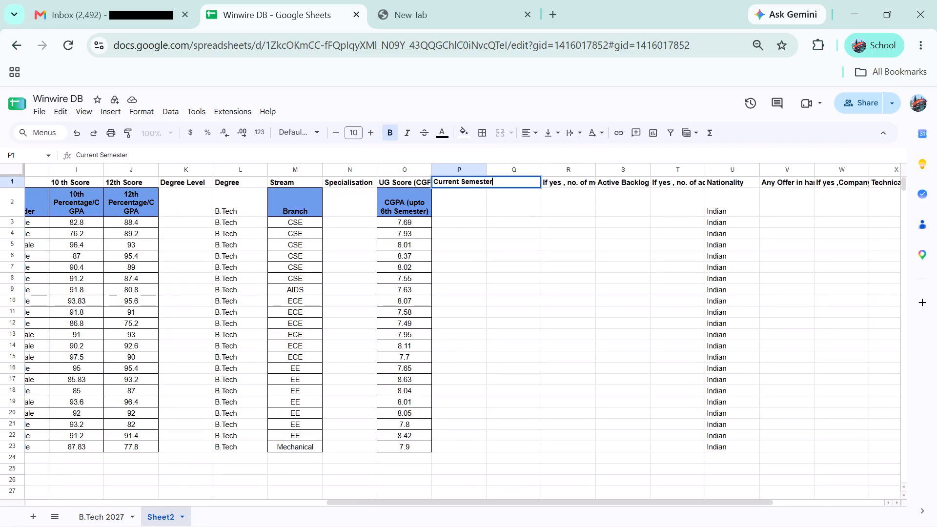
left_click(460, 196)
left_click(456, 224)
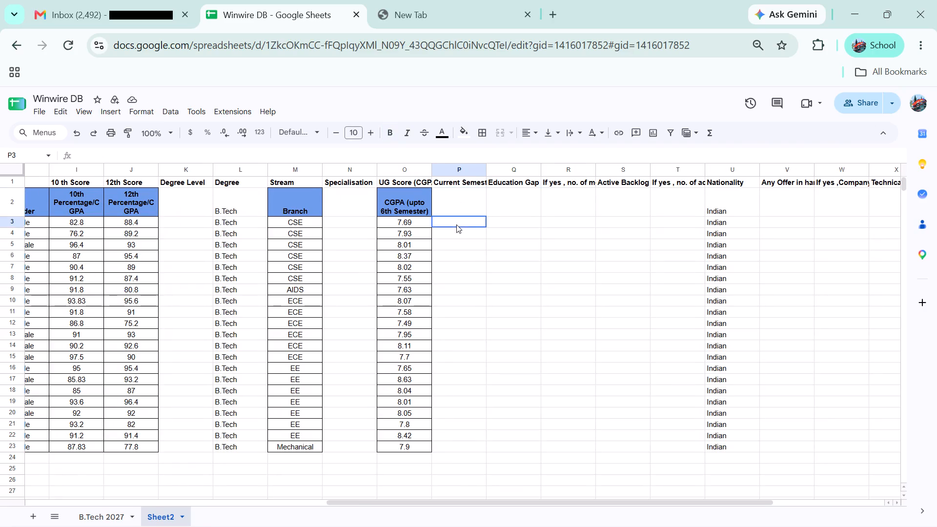
Enter 7th in cell P3 under Current Semester and fill it down through P23.
key("7")
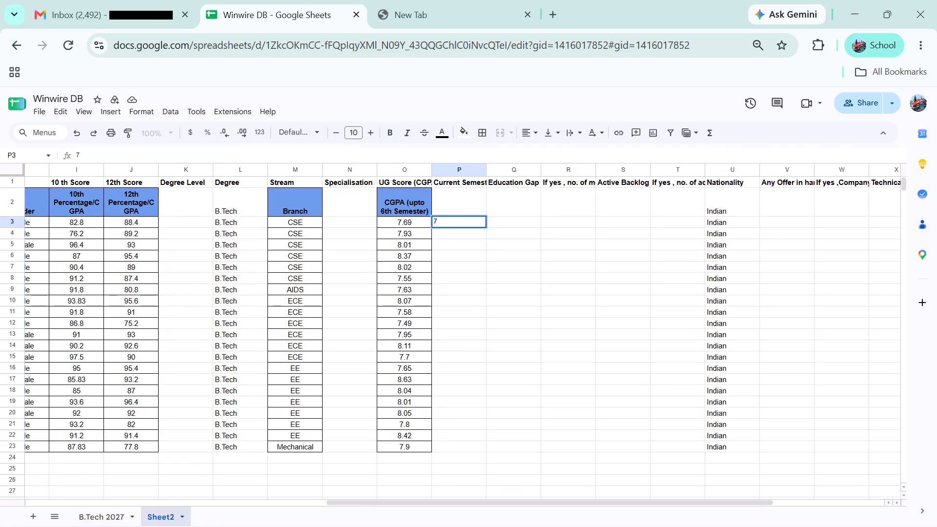
type("th")
left_click(464, 231)
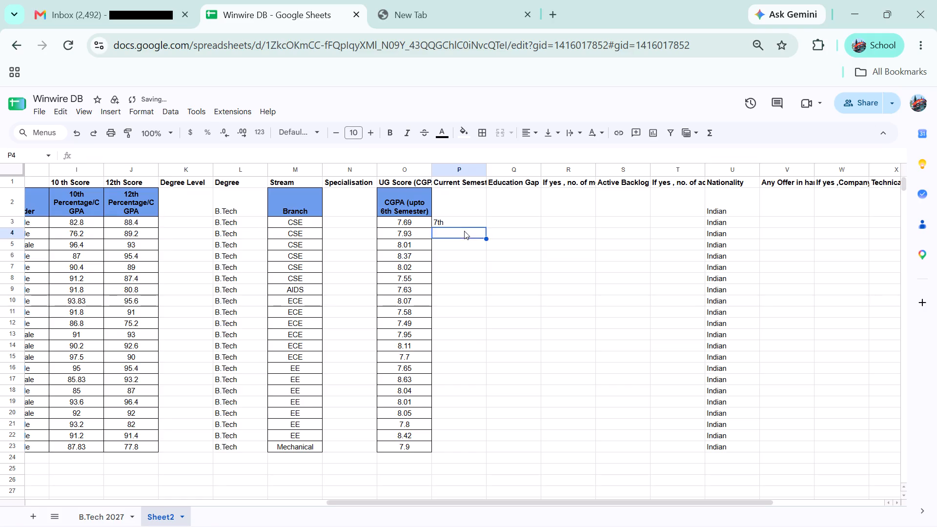
left_click(468, 215)
left_click(473, 217)
left_click(474, 223)
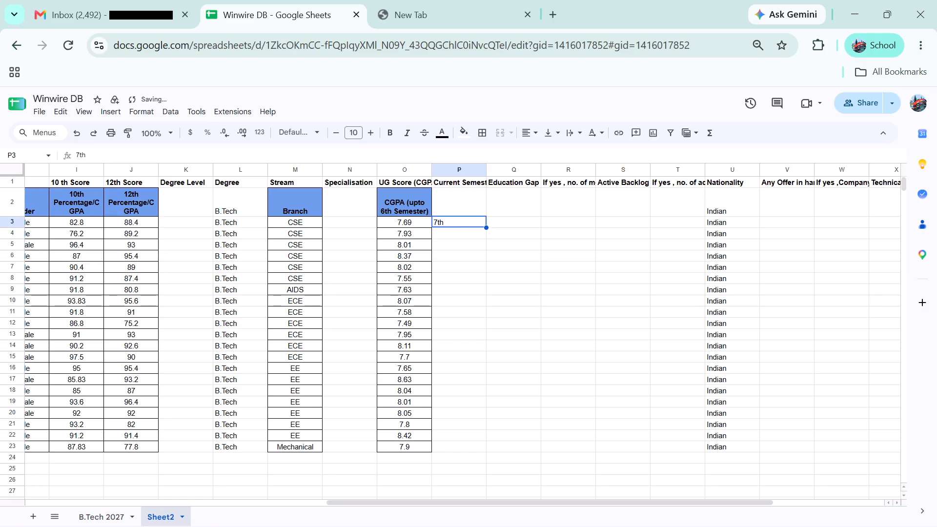
left_click_drag(485, 228, 467, 444)
left_click(449, 378)
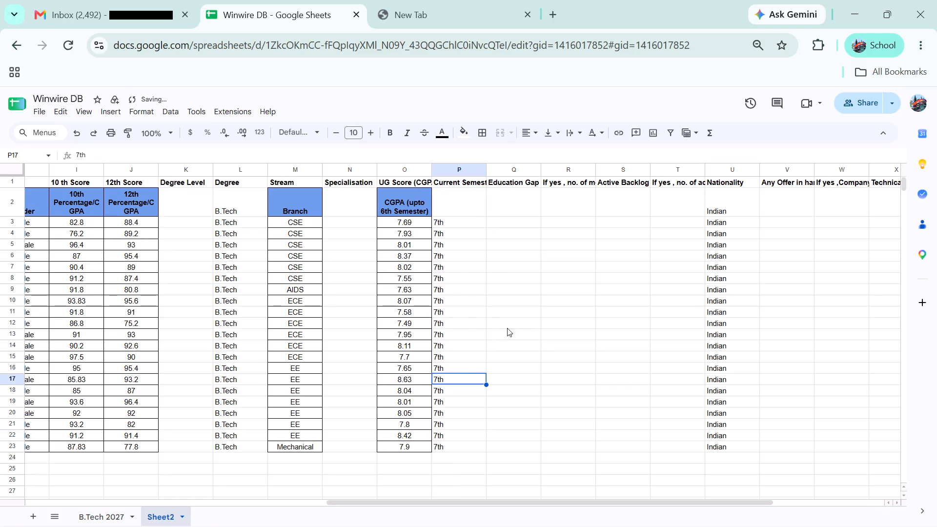
Check the Education Gap column and the full header text of the adjacent "If yes, no. of months" column.
double_click(515, 201)
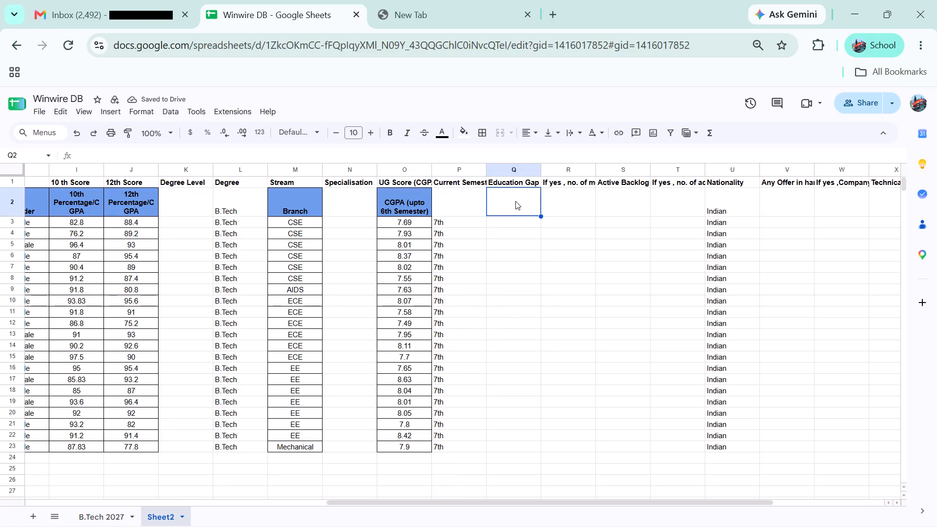
left_click(516, 177)
left_click(516, 177)
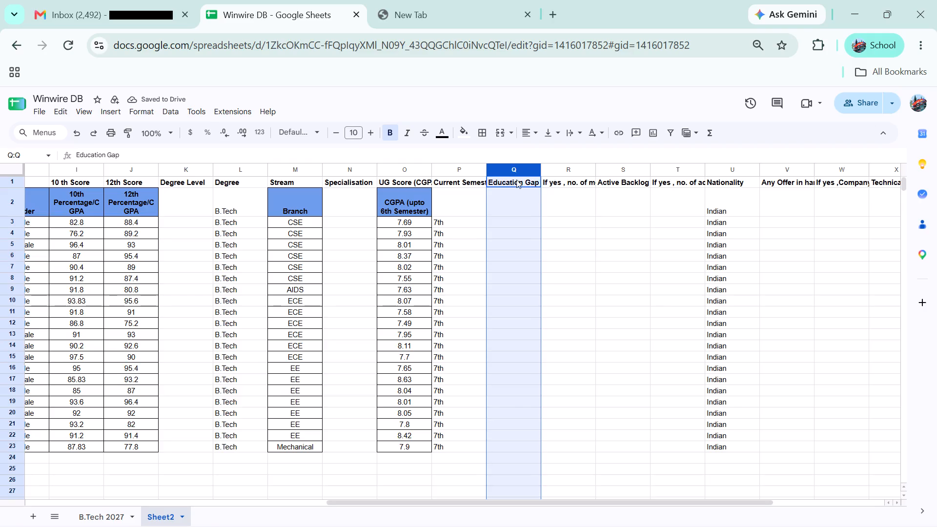
triple_click(519, 184)
left_click(518, 211)
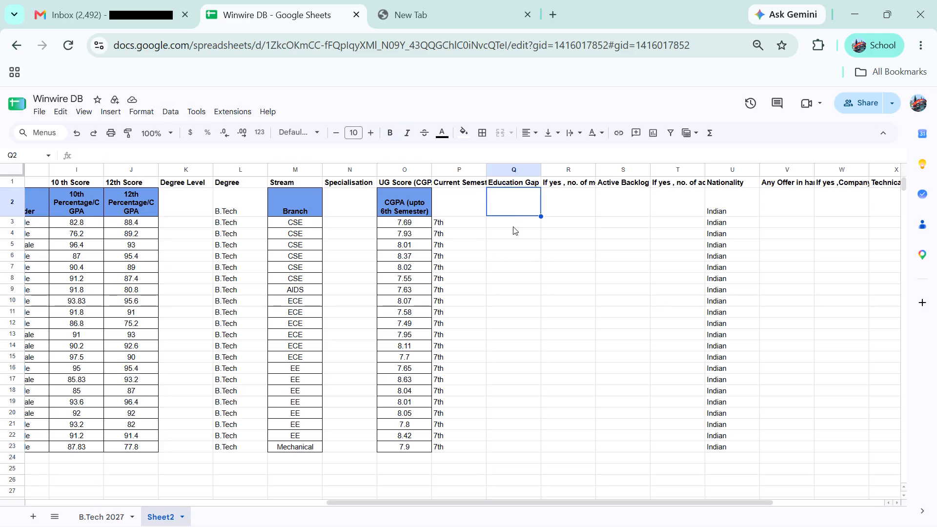
left_click(513, 226)
double_click(557, 182)
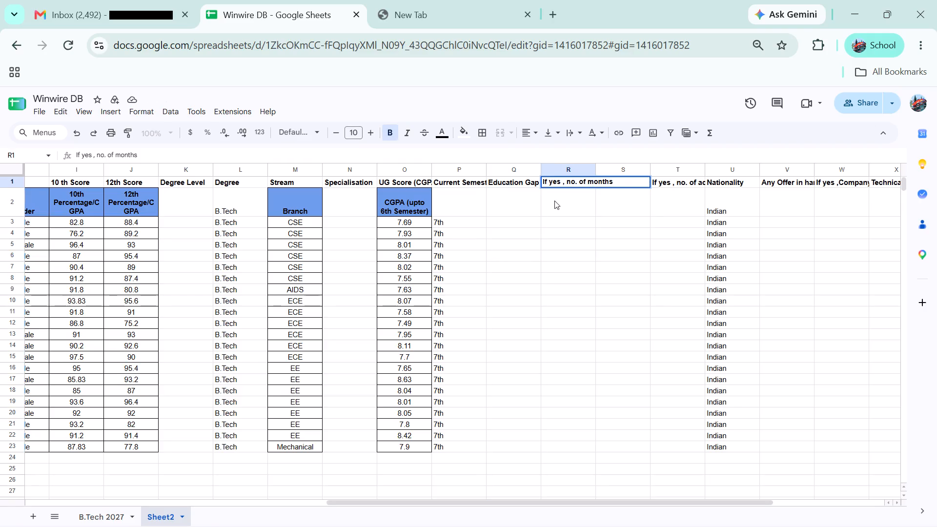
left_click(554, 201)
double_click(550, 222)
Enter NIT DELHI in cell A2 under College Name and fill it down through A23.
scroll(258, 290, "right", 4)
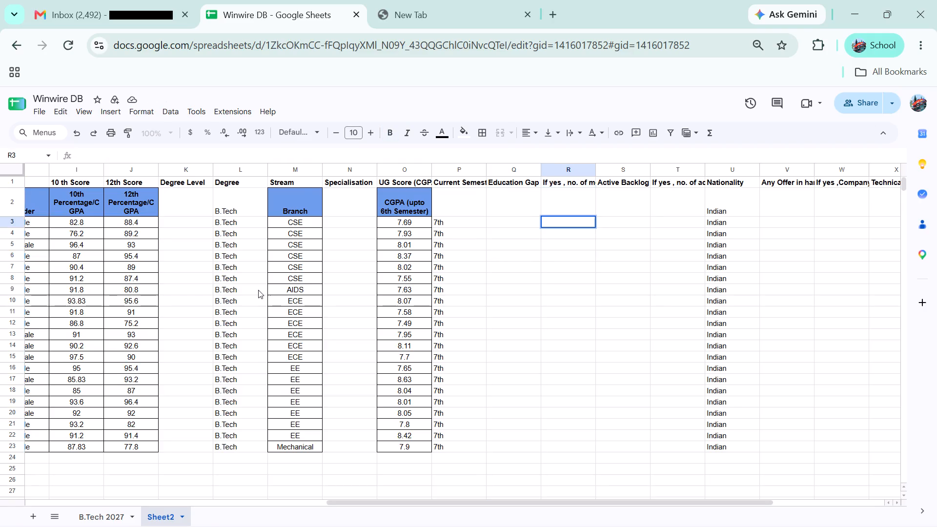
scroll(311, 284, "right", 2)
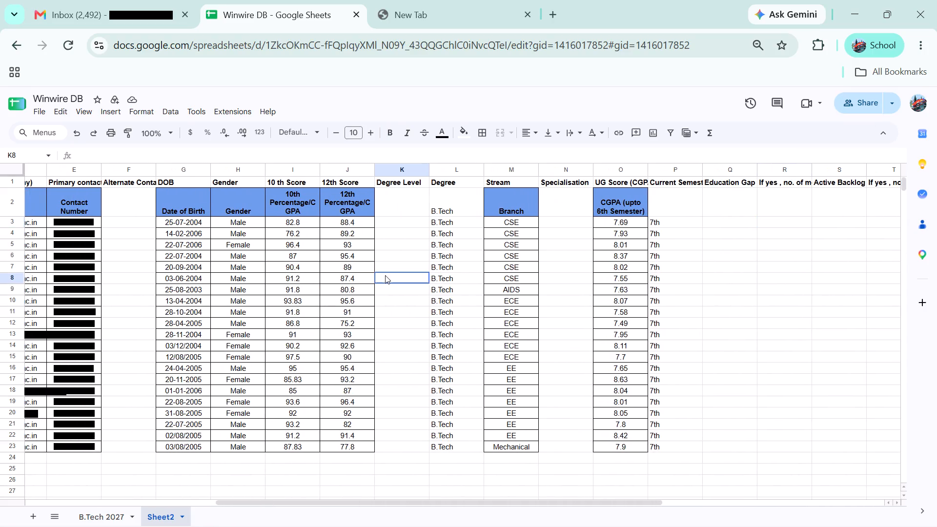
left_click(385, 275)
left_click(410, 208)
scroll(407, 208, "right", 4)
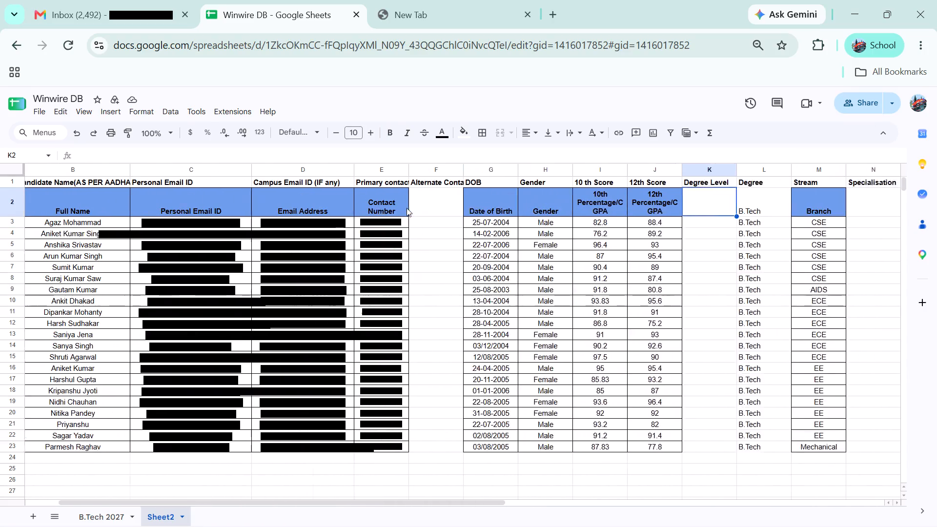
scroll(407, 208, "right", 2)
left_click(51, 204)
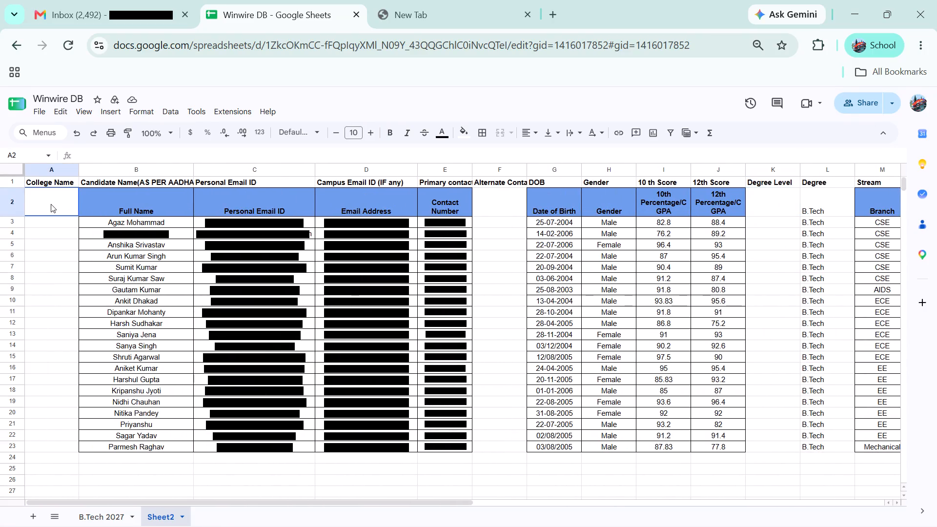
type("NIT DELHI")
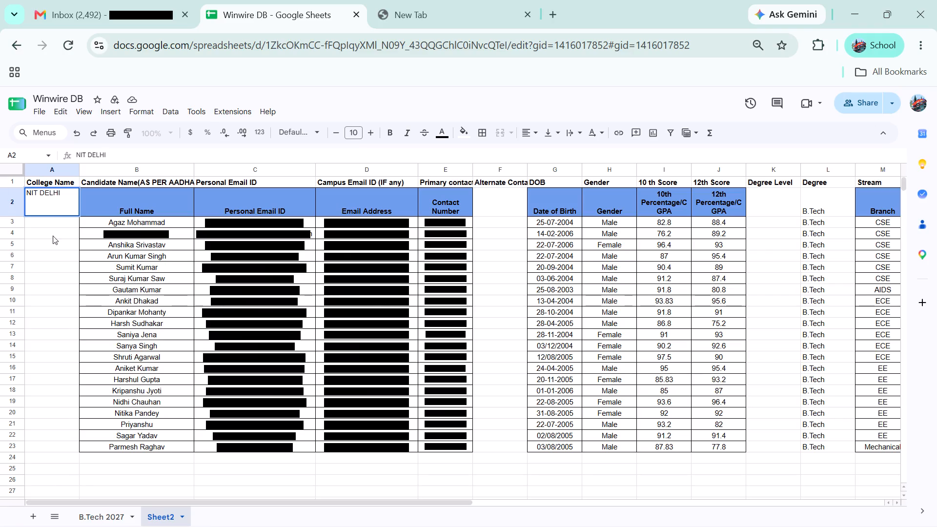
left_click(48, 218)
left_click(54, 204)
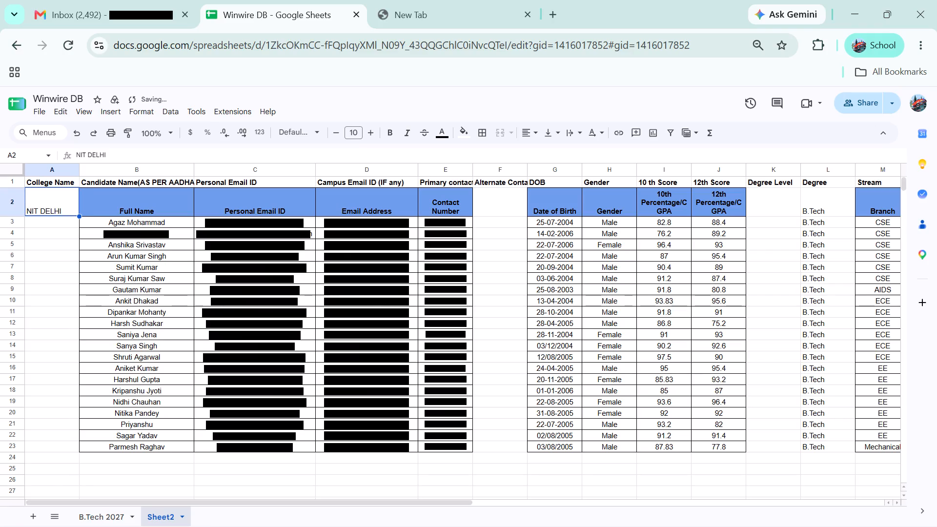
left_click_drag(80, 217, 60, 443)
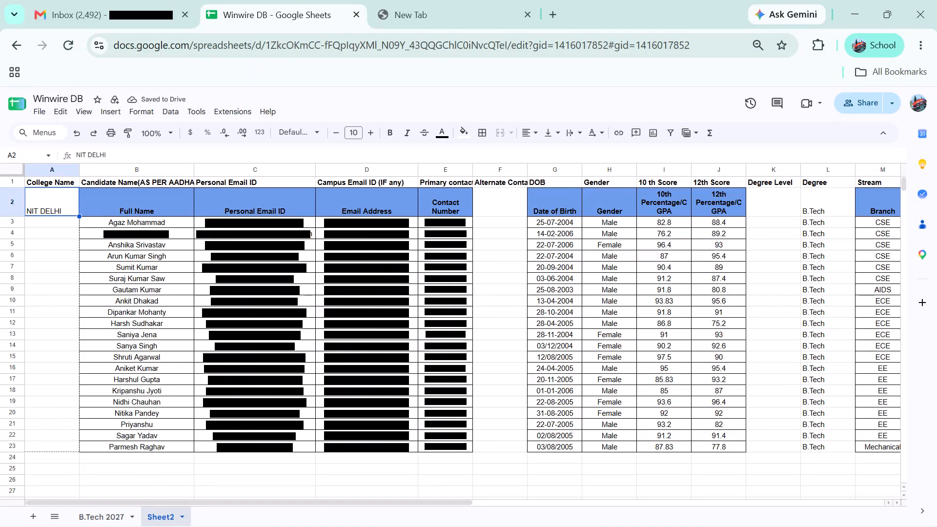
left_click_drag(60, 443, 60, 445)
left_click(148, 385)
Look across the Sheet2 columns from Candidate Name to Nationality for columns still empty, including Specialisation.
scroll(148, 385, "left", 1)
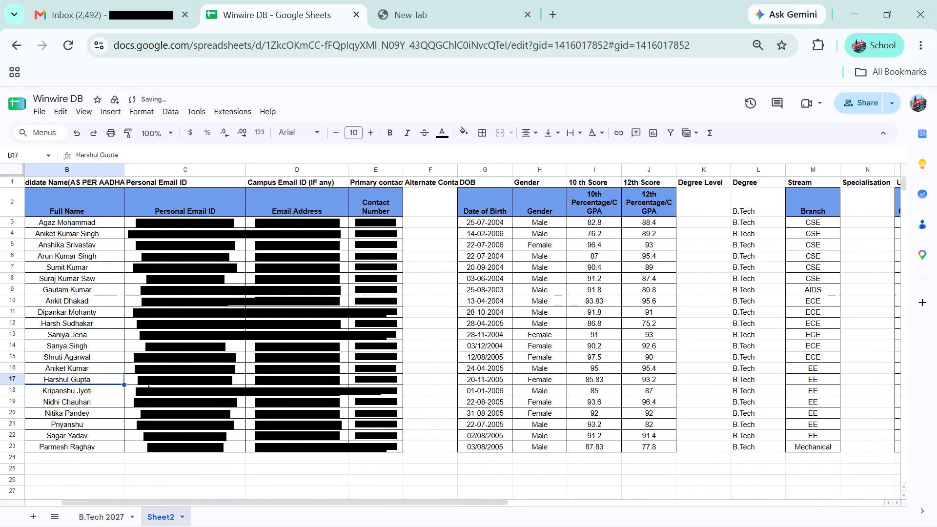
scroll(148, 385, "left", 2)
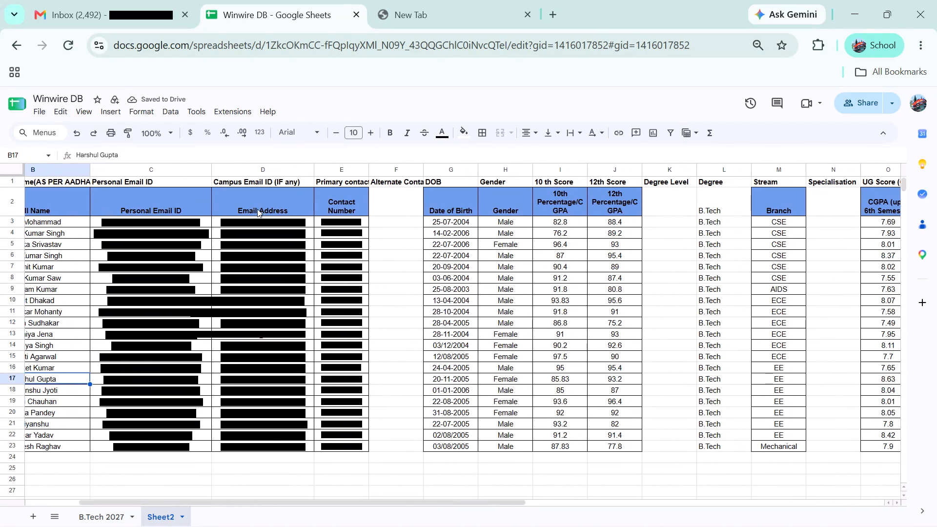
scroll(636, 243, "left", 3)
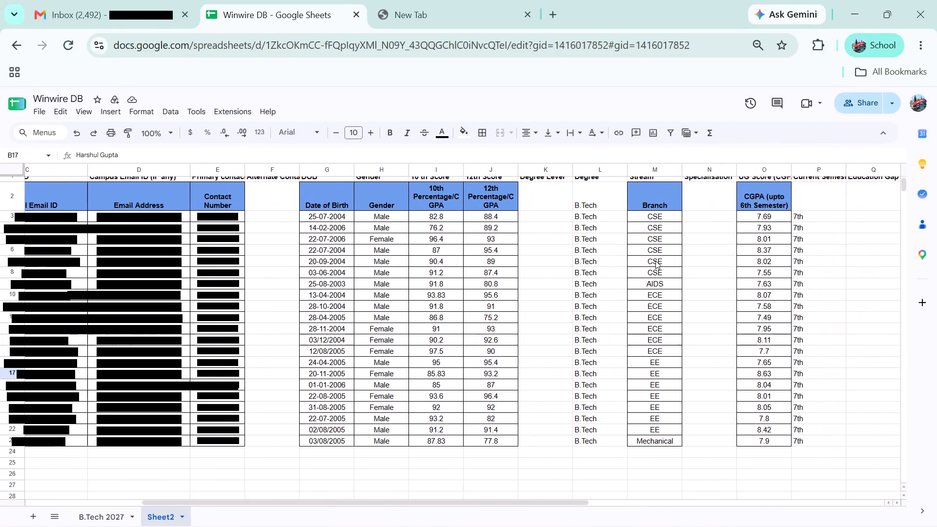
scroll(655, 261, "left", 2)
scroll(652, 288, "up", 5)
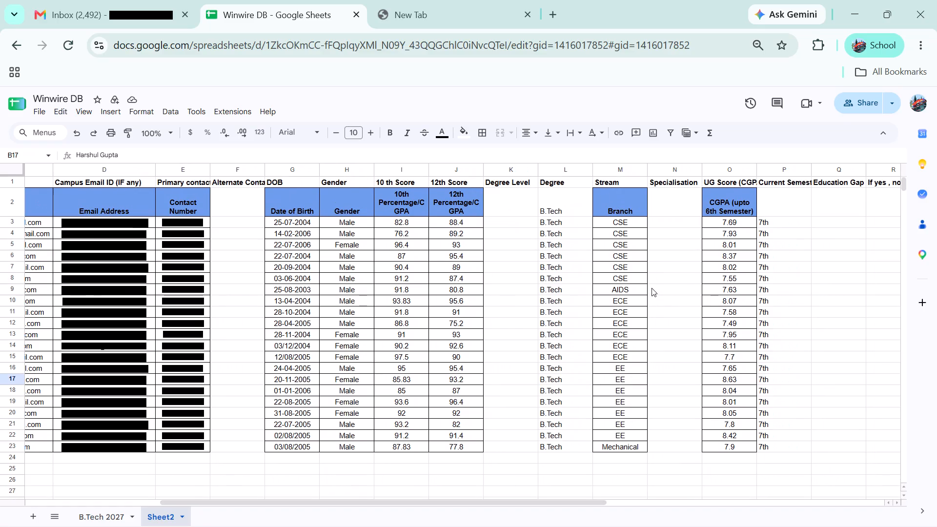
left_click_drag(656, 211, 677, 290)
left_click(662, 313)
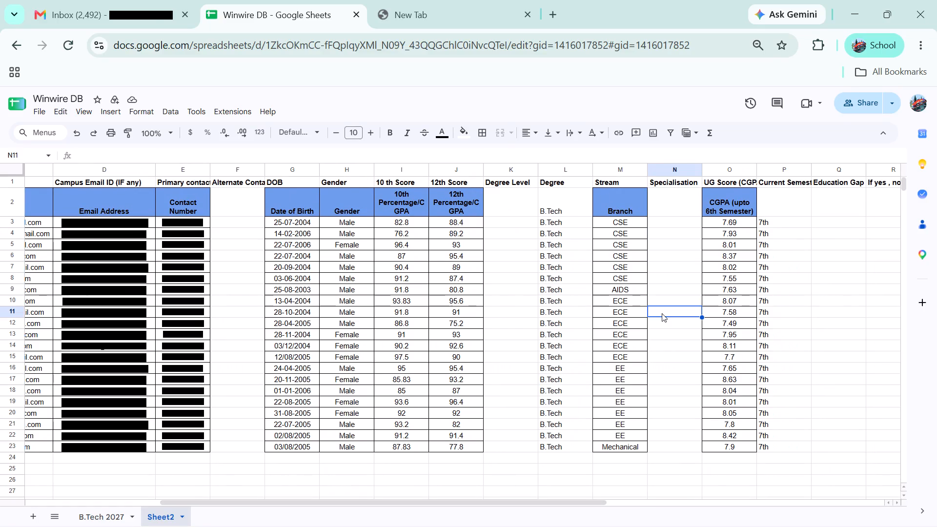
scroll(662, 313, "up", 1)
scroll(662, 313, "left", 4)
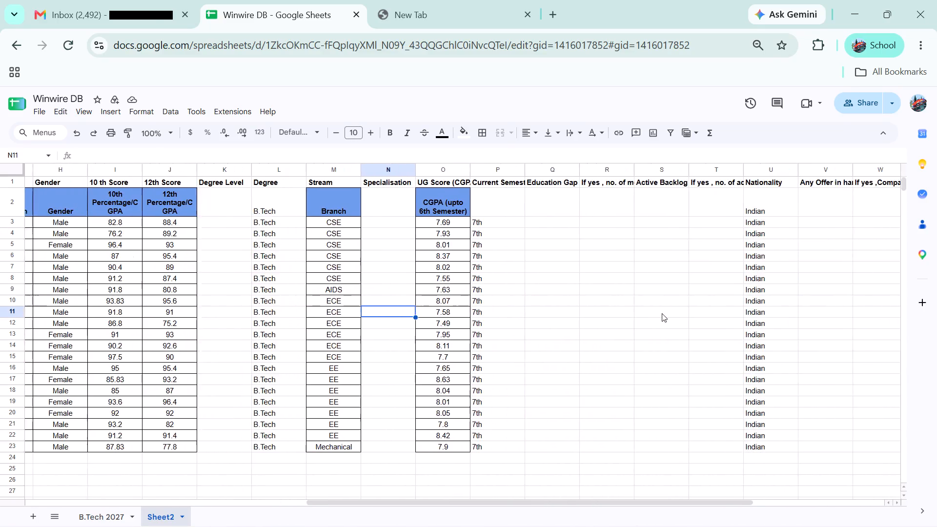
scroll(662, 313, "right", 1)
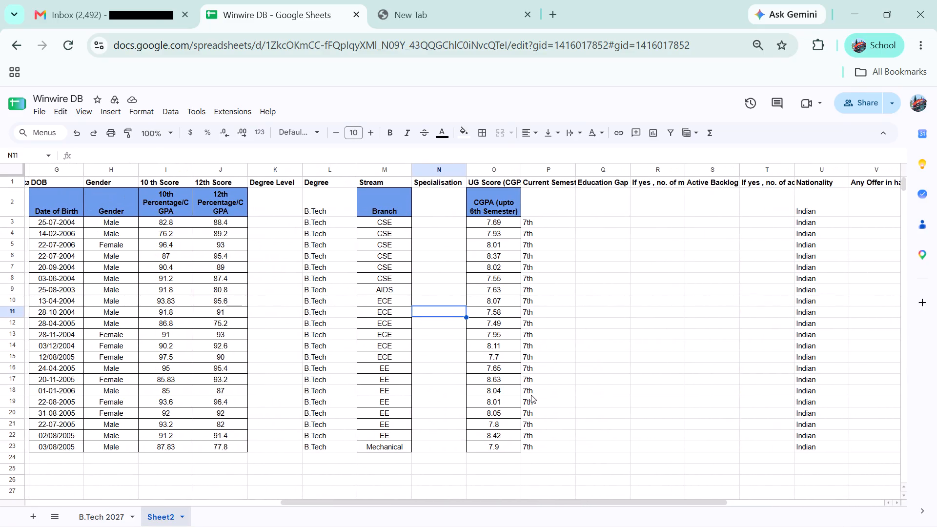
scroll(566, 370, "right", 6)
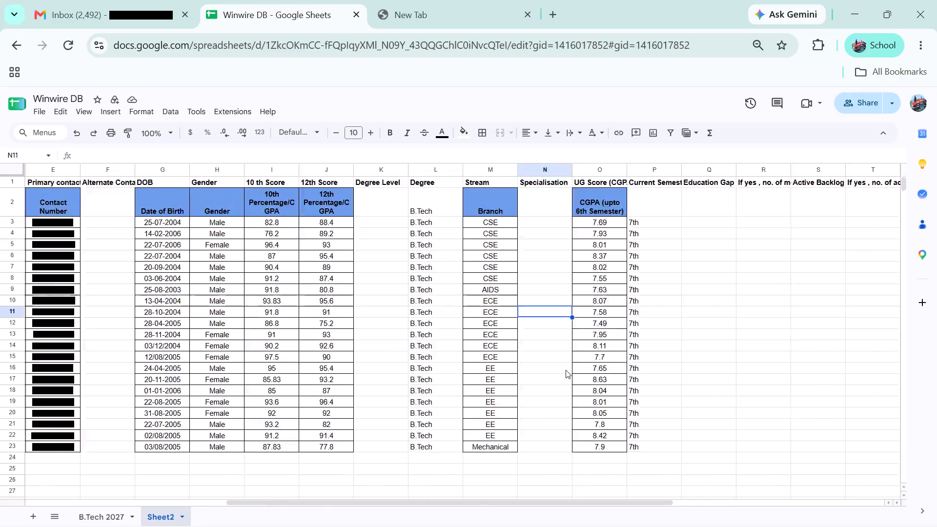
scroll(566, 370, "right", 4)
Examine the empty Alternate Contact column in Sheet2 and recheck the remaining columns across the sheet.
double_click(488, 261)
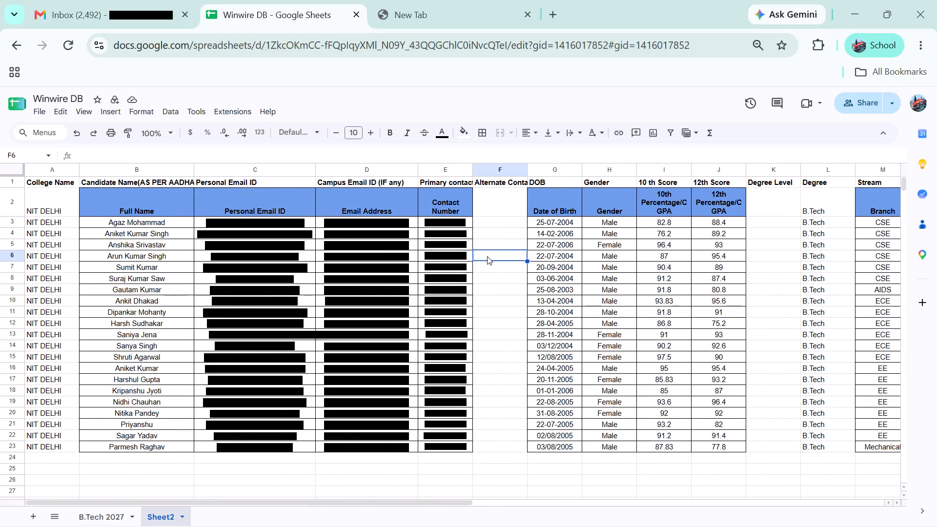
left_click(488, 221)
left_click(490, 237)
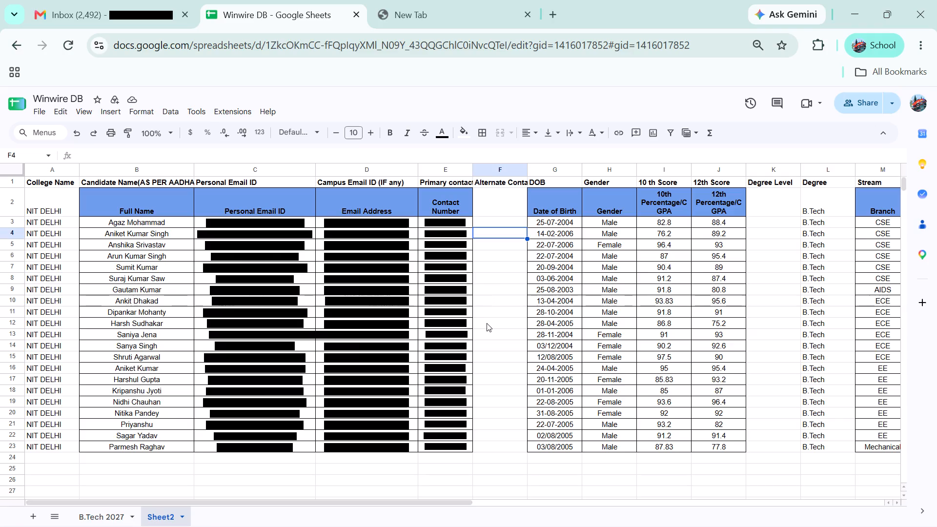
left_click(481, 222)
left_click(481, 235)
left_click(480, 226)
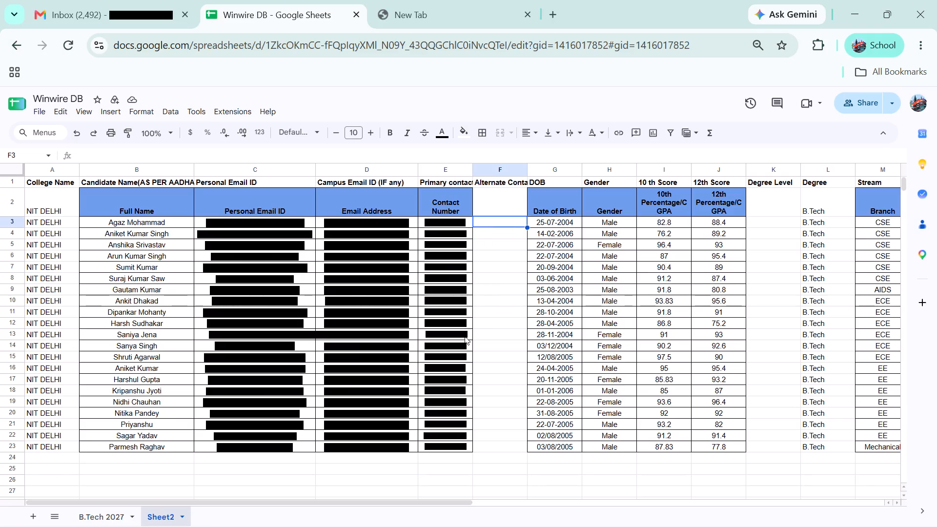
scroll(465, 336, "right", 10)
scroll(378, 298, "right", 4)
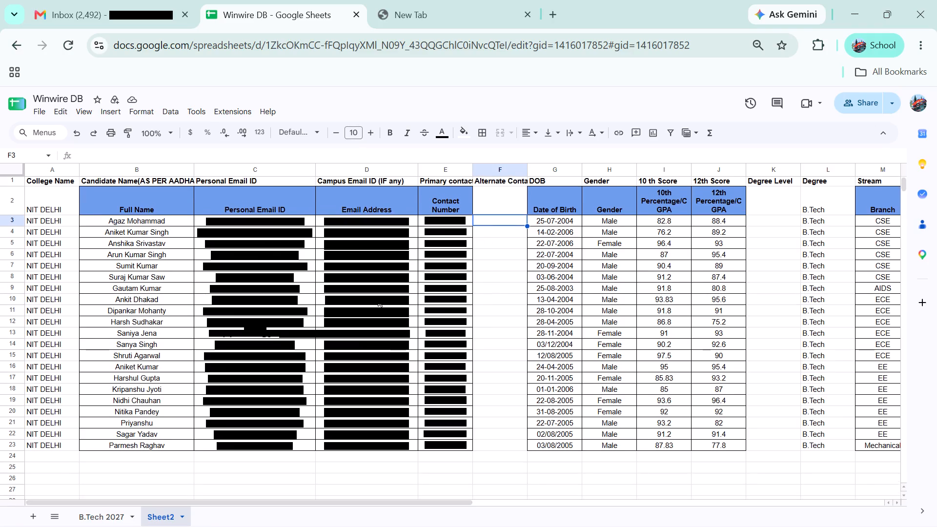
scroll(378, 298, "left", 7)
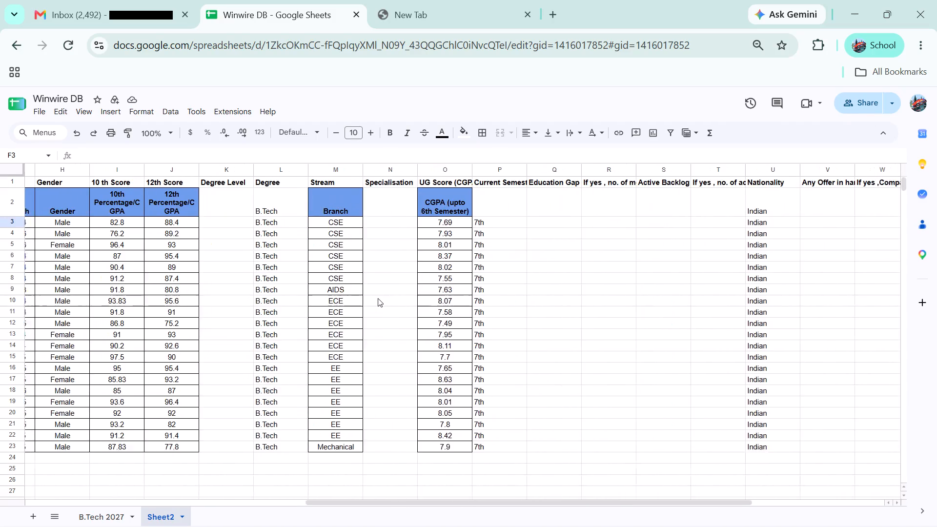
scroll(378, 298, "left", 2)
scroll(378, 298, "right", 5)
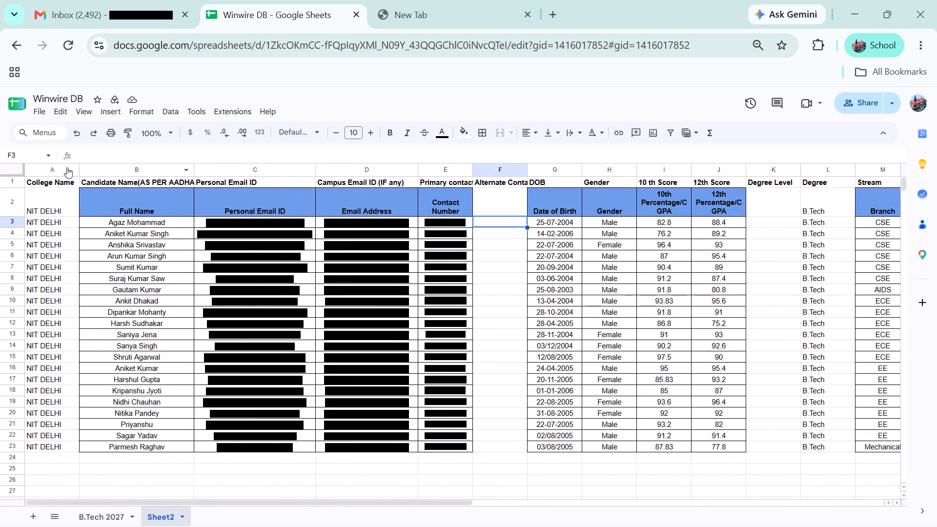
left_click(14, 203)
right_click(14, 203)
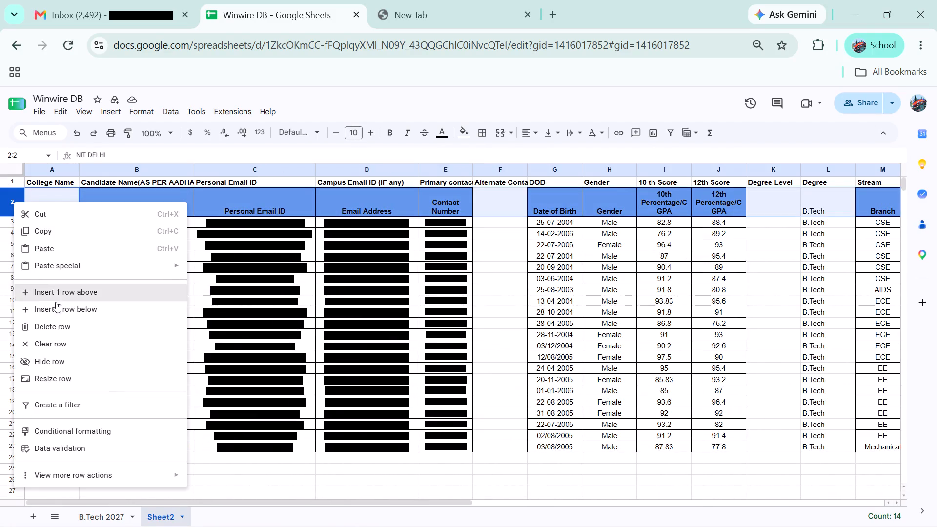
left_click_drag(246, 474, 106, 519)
Copy the entire 12th Passing Year column from the B.Tech 2027 sheet.
left_click(106, 519)
scroll(364, 429, "left", 1)
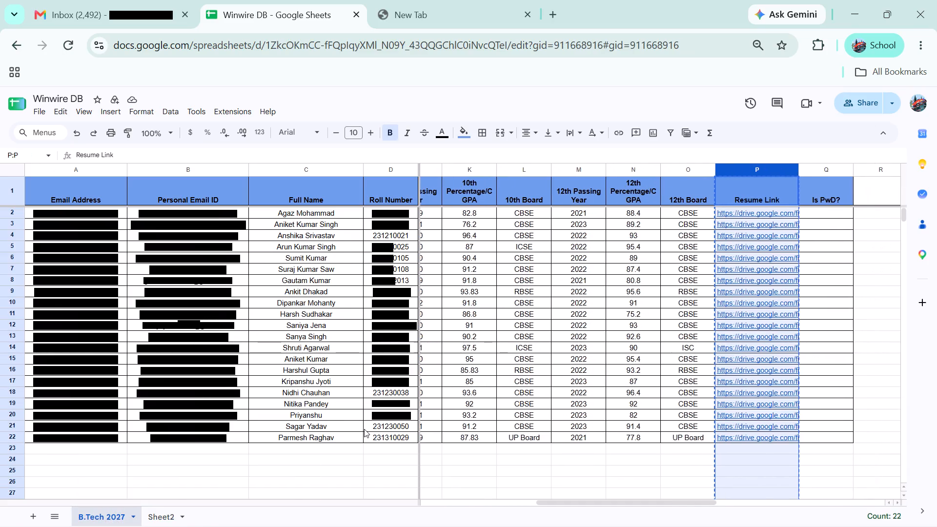
scroll(364, 429, "left", 1)
left_click(549, 397)
scroll(549, 397, "right", 1)
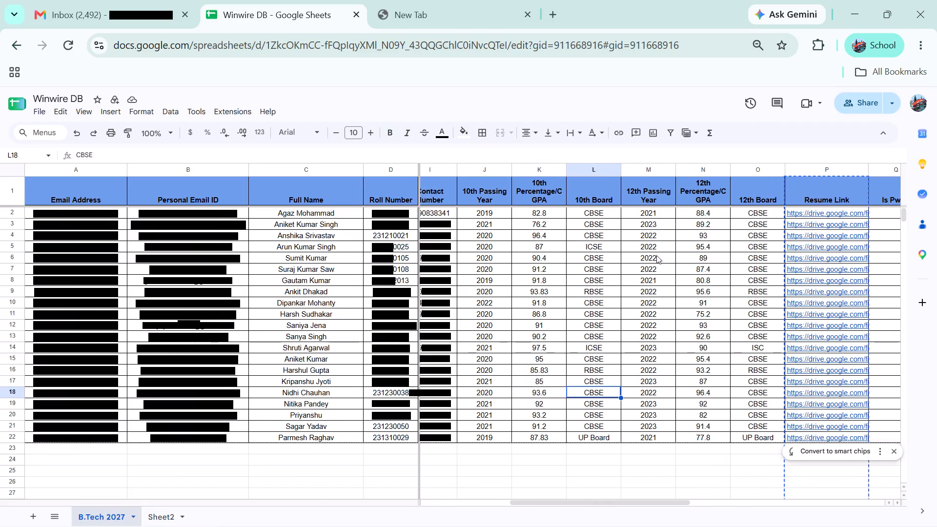
left_click(645, 212)
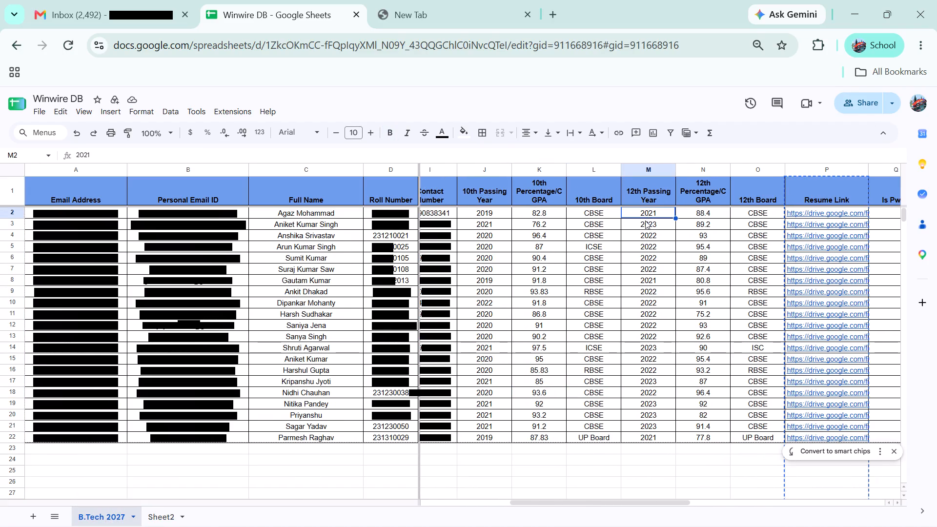
scroll(646, 224, "up", 2)
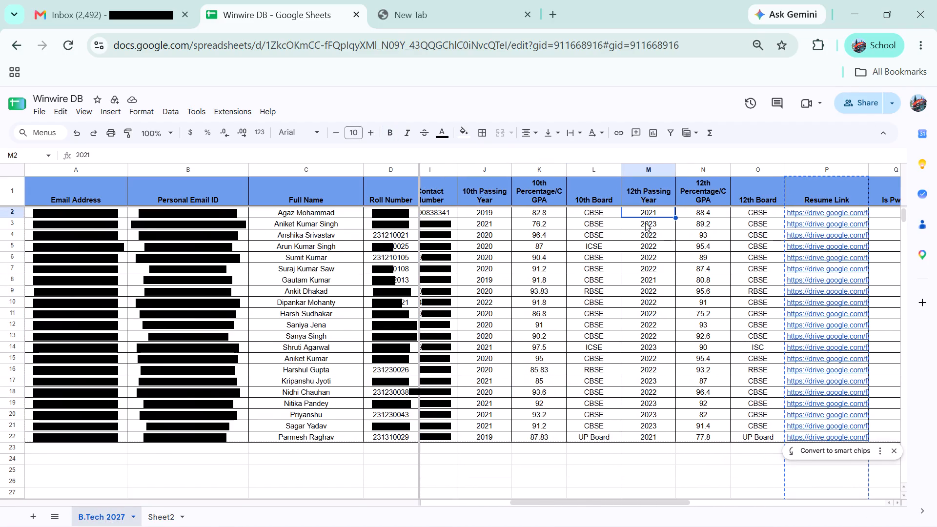
left_click_drag(643, 213, 647, 351)
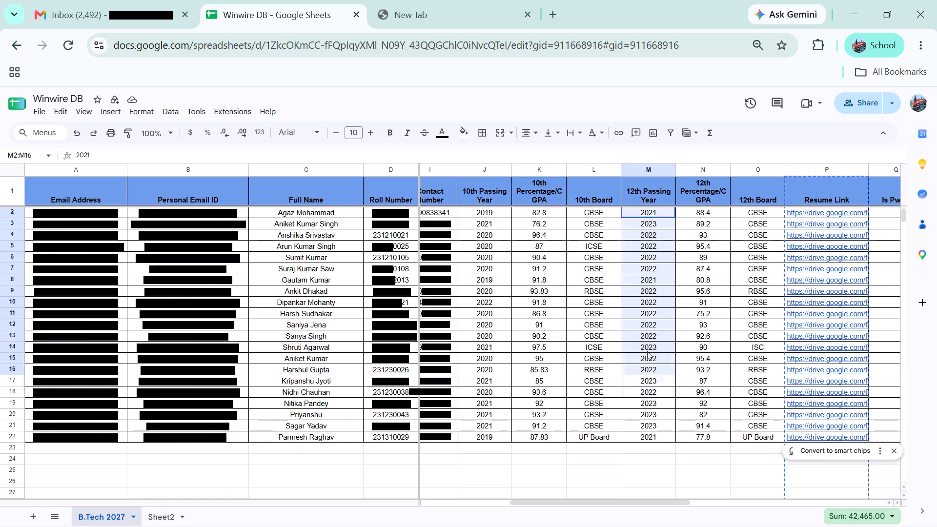
left_click_drag(647, 351, 634, 436)
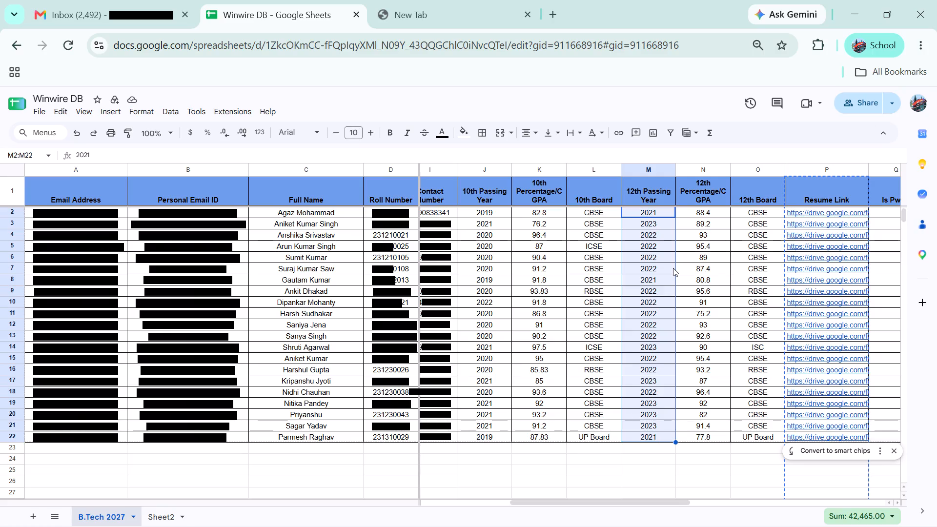
left_click(631, 172)
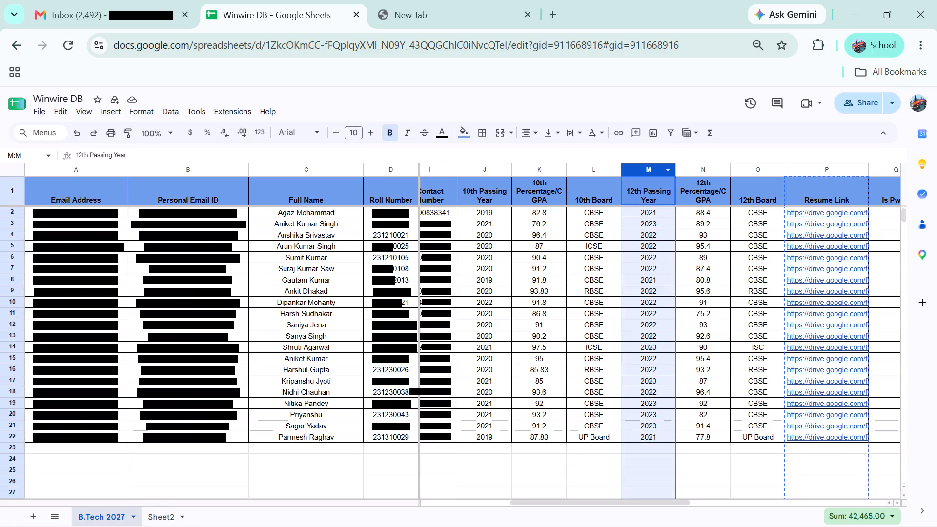
key("ctrl+c")
Insert an empty column between Current Semester and Education Gap in Sheet2.
left_click(163, 520)
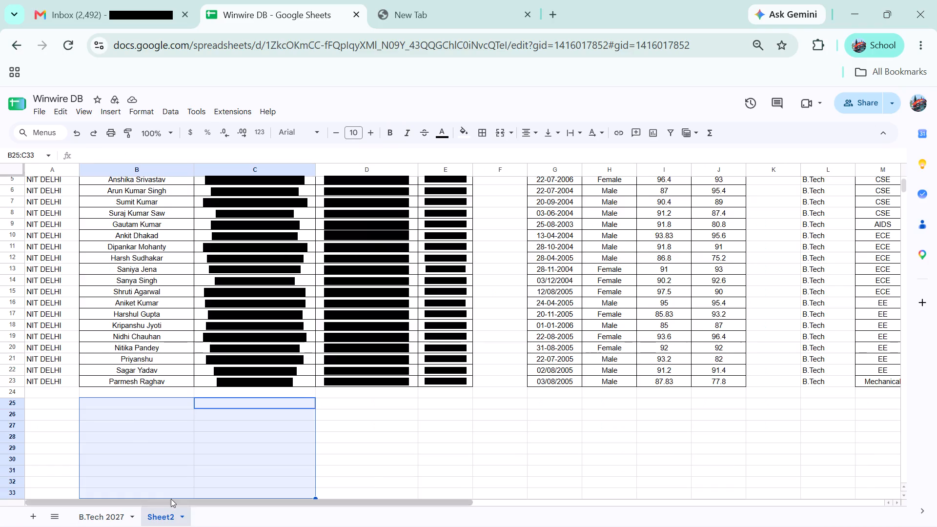
scroll(694, 299, "up", 9)
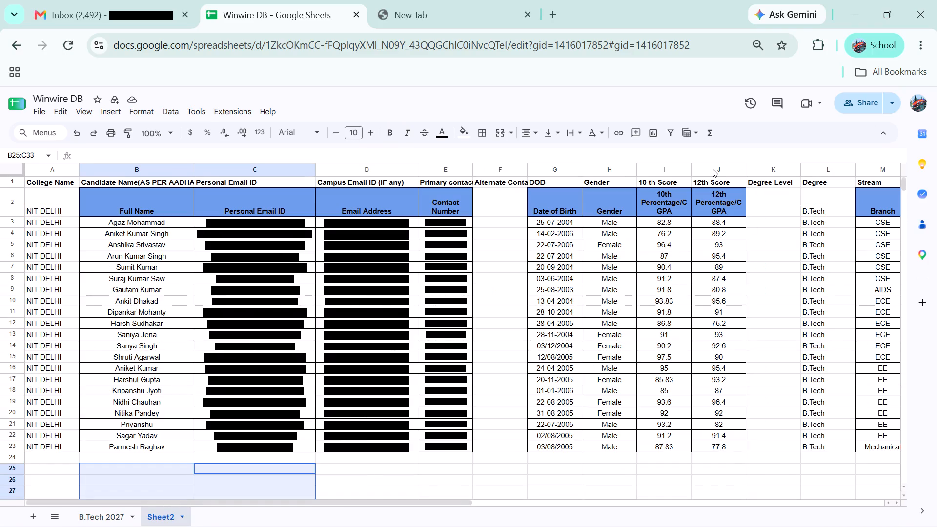
scroll(763, 192, "left", 4)
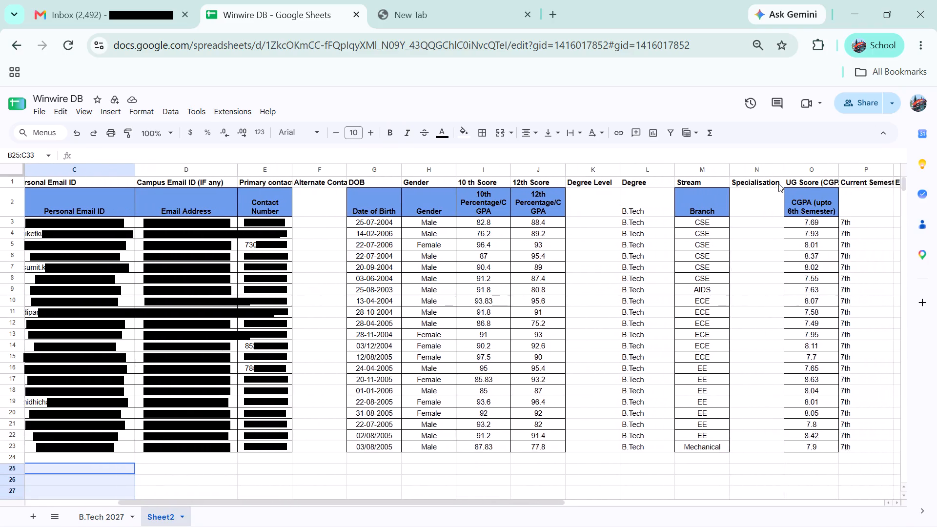
scroll(778, 183, "left", 3)
left_click(787, 170)
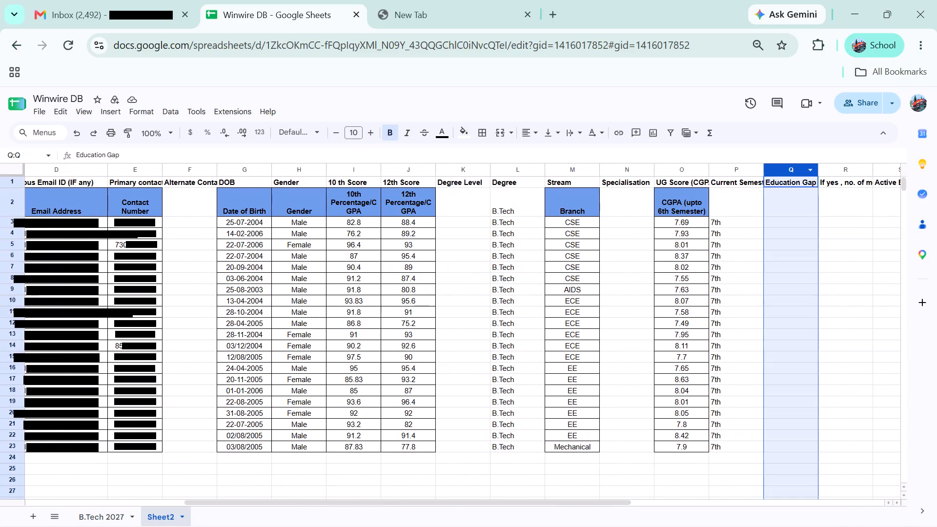
left_click(738, 167)
right_click(738, 167)
left_click(780, 247)
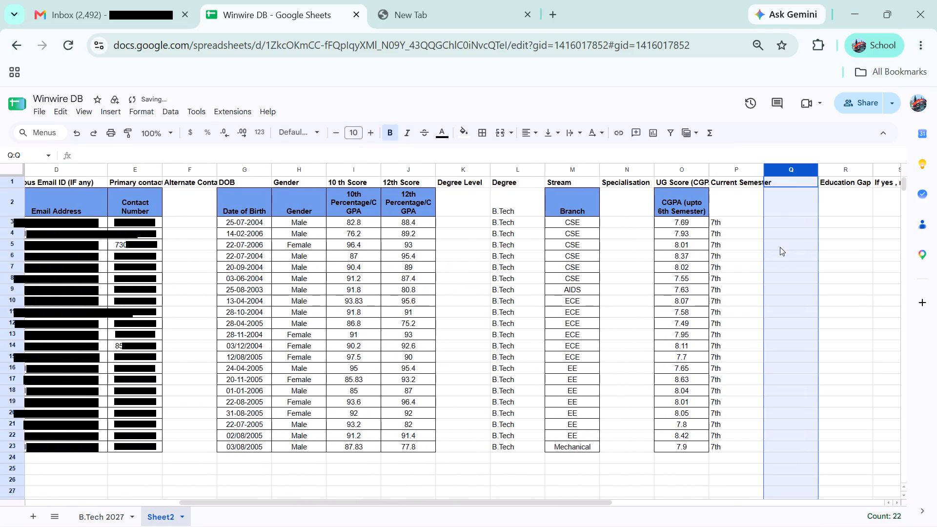
Paste the copied 12th Passing Year column into the new blank column, starting at cell Q2.
left_click(783, 180)
left_click(769, 203)
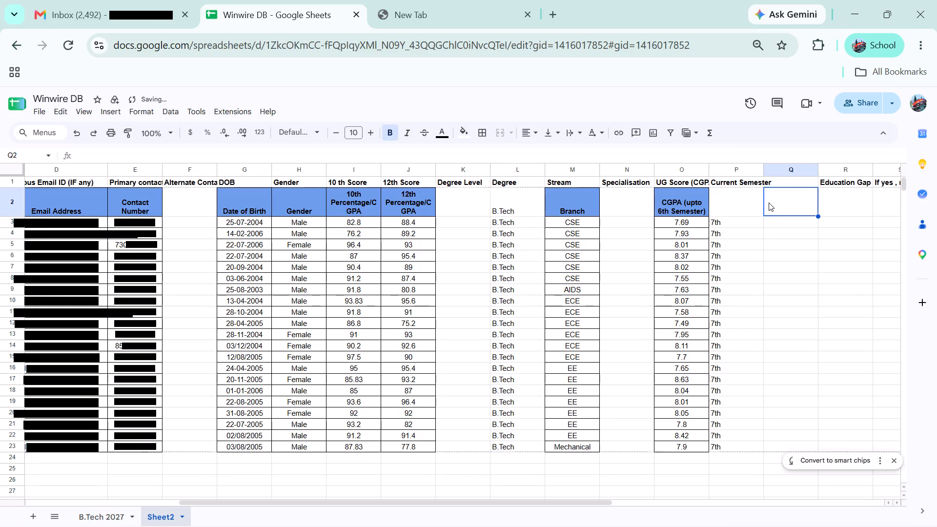
key("ctrl+v")
Enter the Education Gap months in R3 to R6 from the 12th passing years: 24, 0, 12 and 12.
scroll(755, 228, "left", 1)
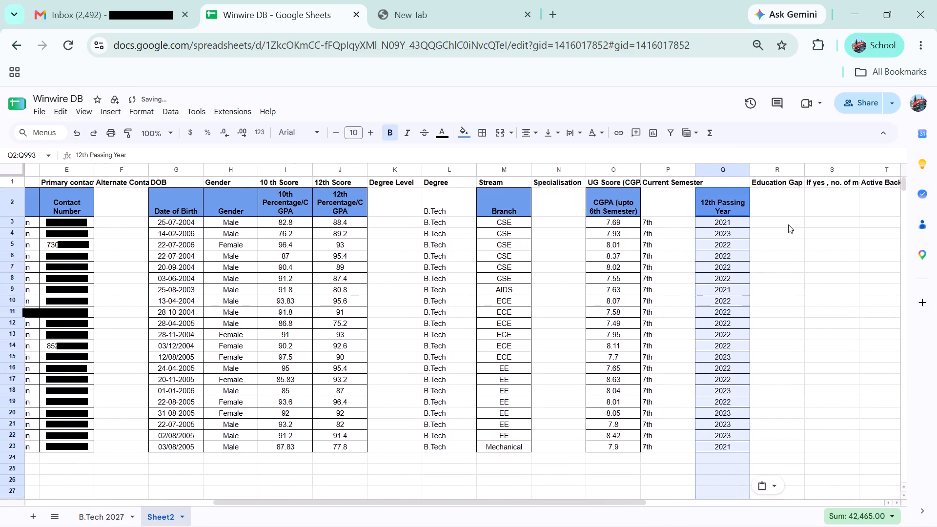
scroll(788, 224, "left", 1)
left_click(775, 220)
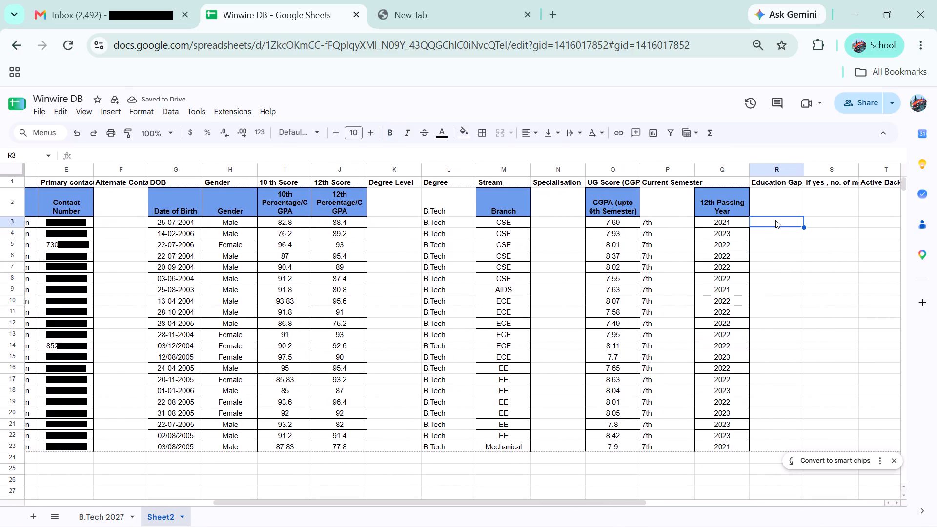
scroll(775, 220, "right", 8)
scroll(775, 220, "left", 5)
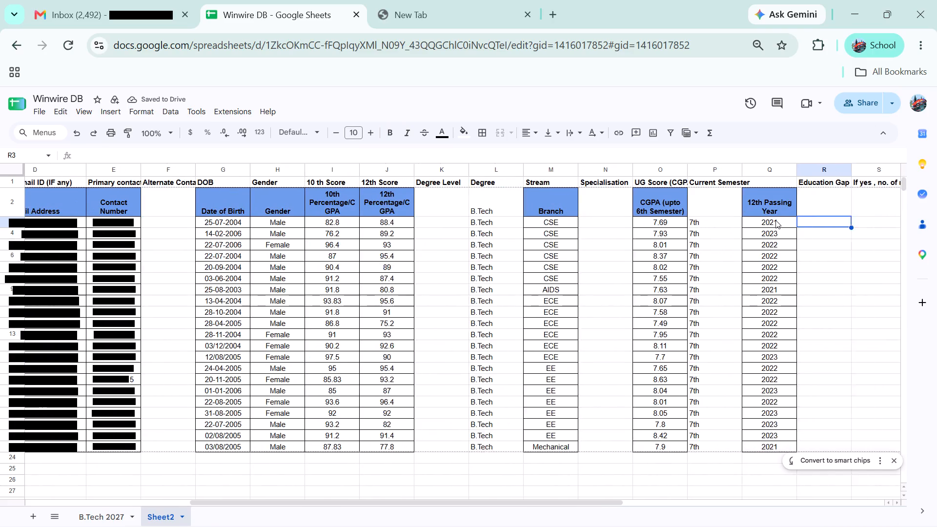
scroll(775, 220, "left", 1)
type("24")
key("Return")
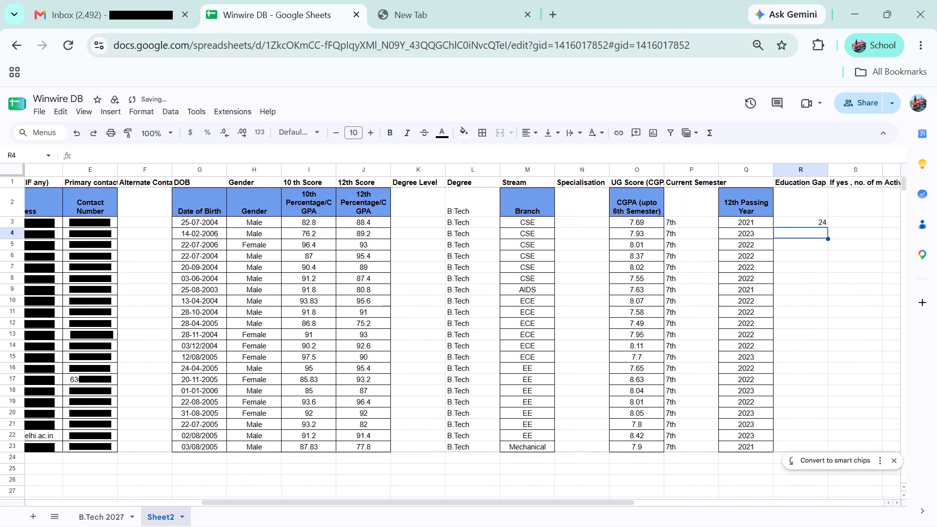
key("0")
key("Return")
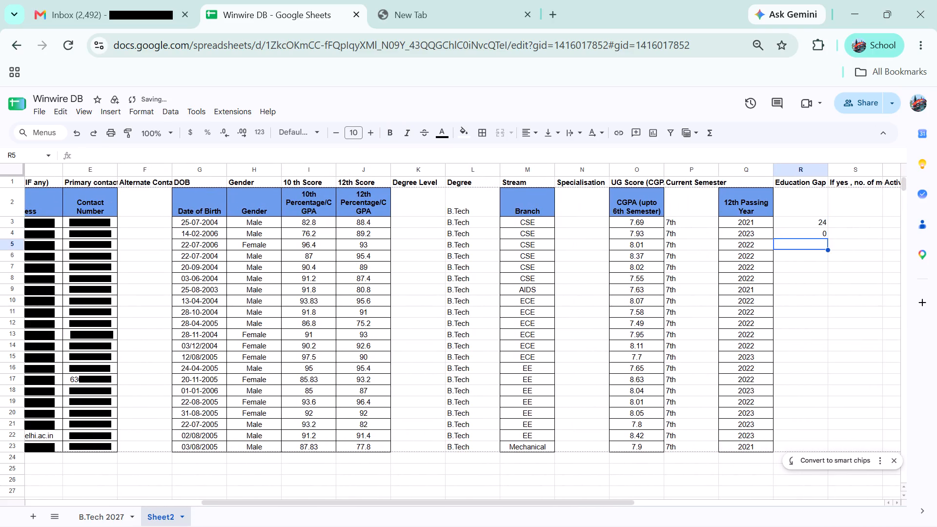
type("12")
key("Return")
type("132")
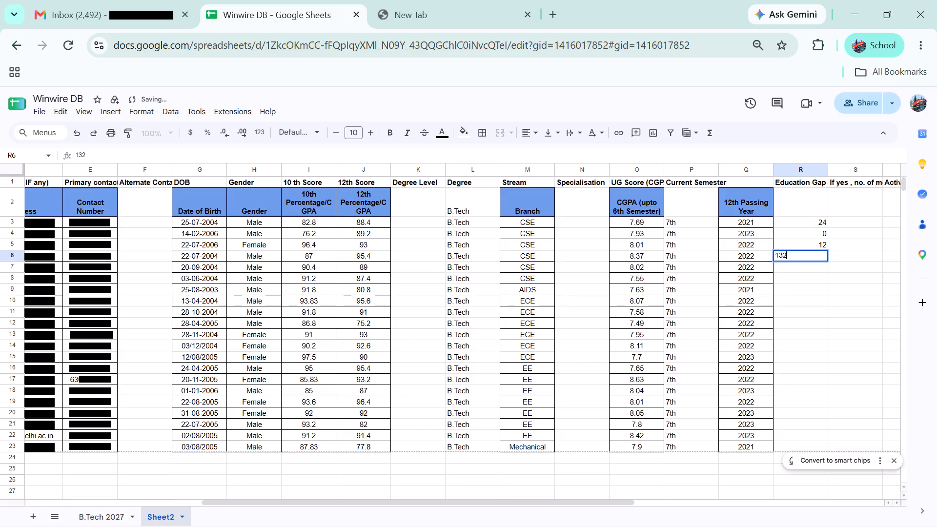
key("Return")
key("Up")
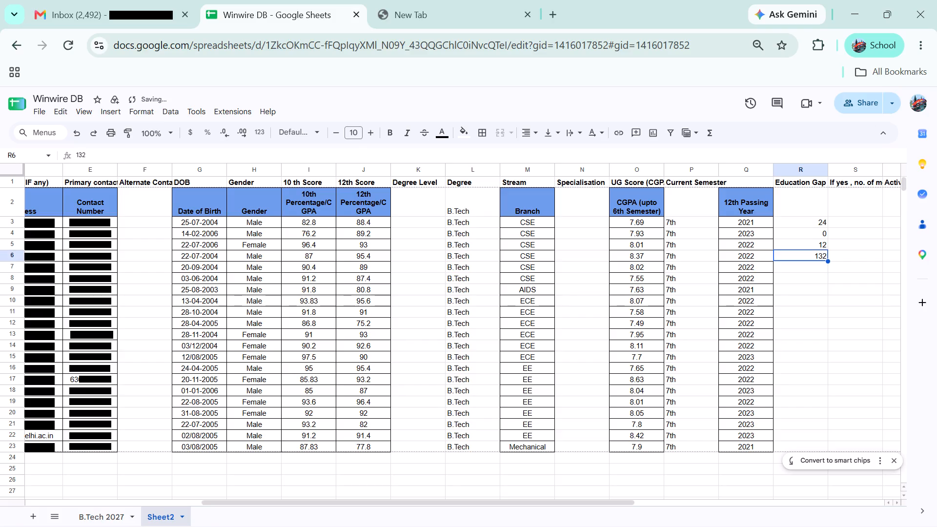
type("12")
key("Return")
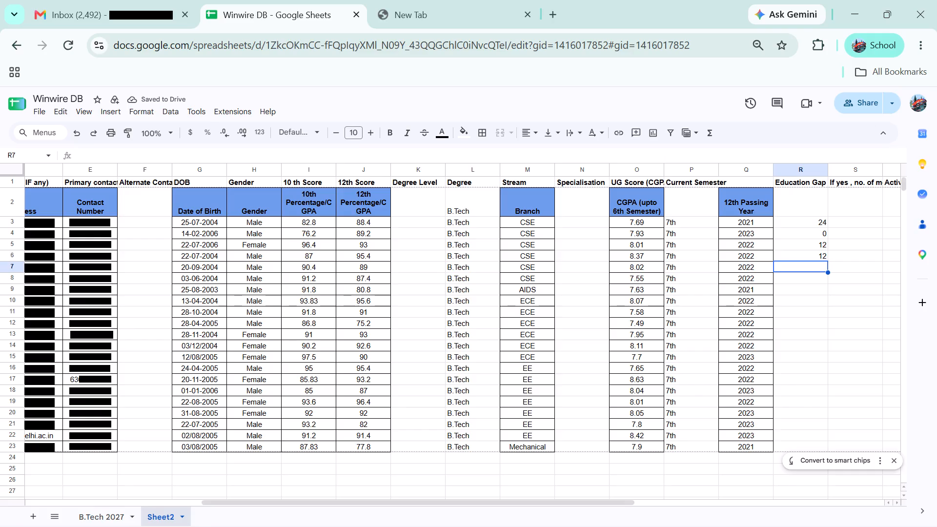
Enter Education Gap values 12, 12 and 24 in cells R7 to R9.
type("12")
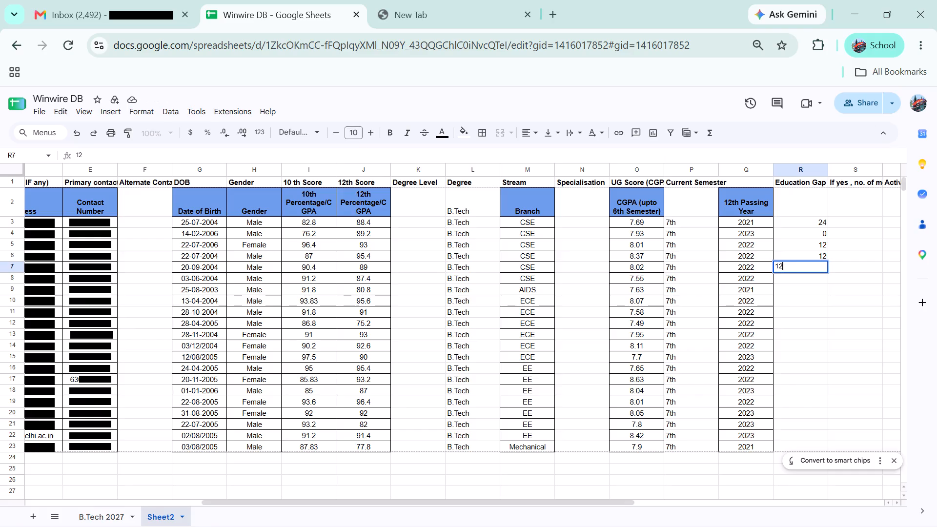
key("Return")
type("12")
key("Return")
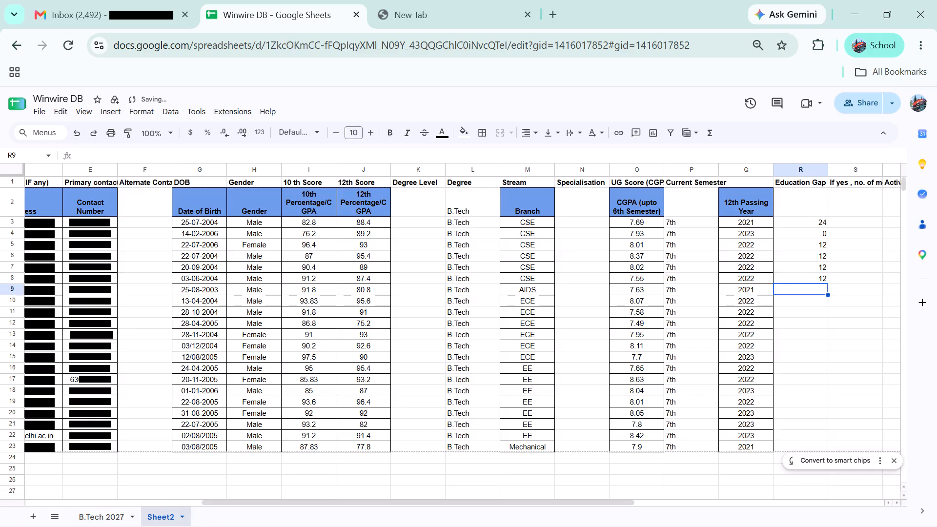
type("24")
key("Return")
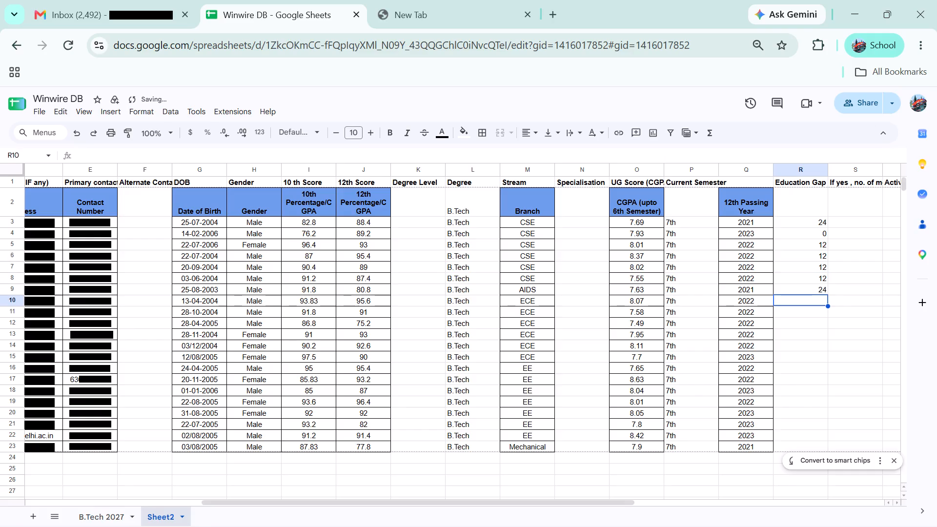
Enter 12 as the Education Gap in each of the cells R10 to R14.
type("12")
key("Return")
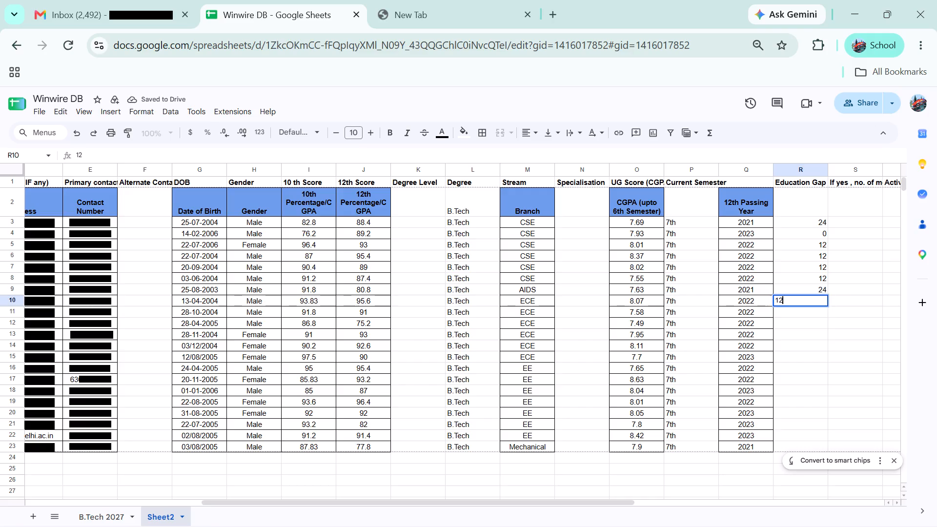
key("1")
key("2")
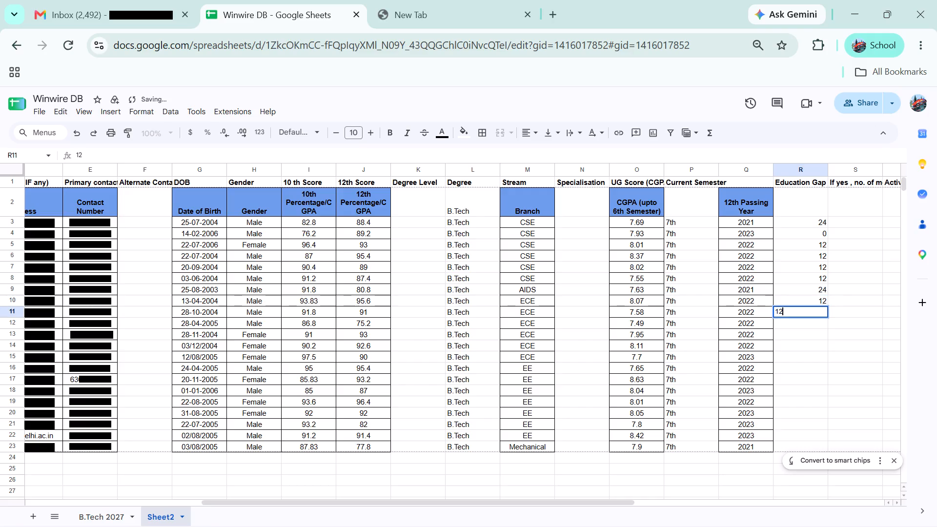
key("Return")
type("12")
key("Return")
type("12")
key("Return")
type("12")
key("Return")
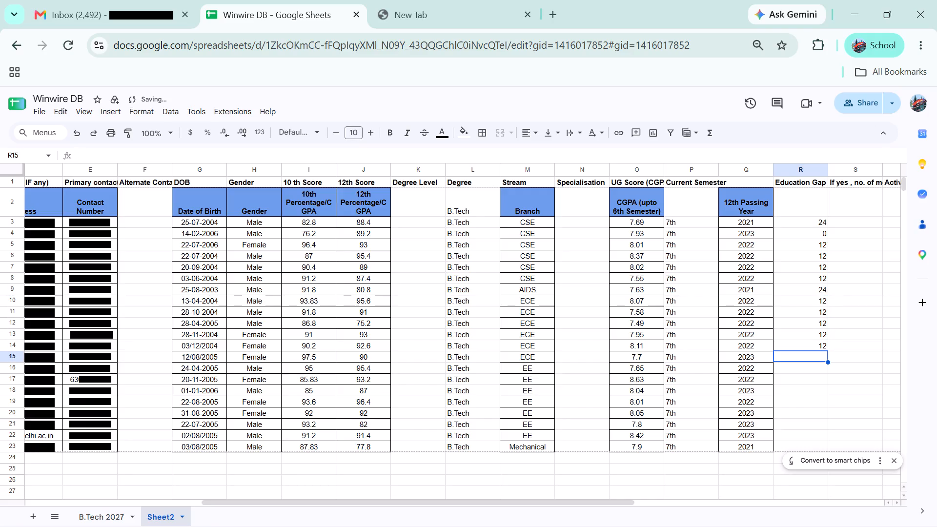
Enter Education Gap values 0, 12, 12, 0 and 12 in cells R15 to R19.
key("0")
key("Return")
type("12")
key("Return")
type("12")
key("Return")
key("0")
key("Return")
type("22")
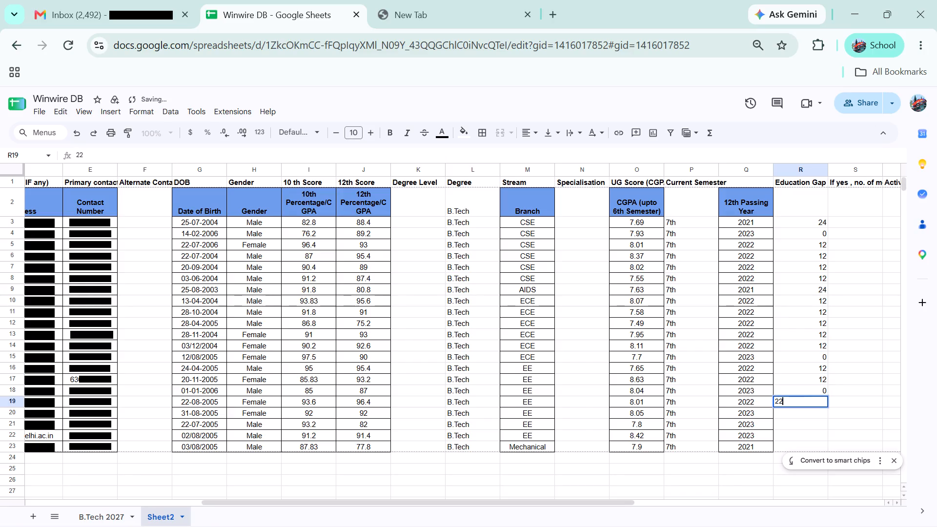
key("BackSpace")
key("BackSpace")
type("12")
key("Return")
Enter Education Gap value 0 in cells R20 to R22 and 24 in R23.
key("0")
key("Return")
key("0")
key("Return")
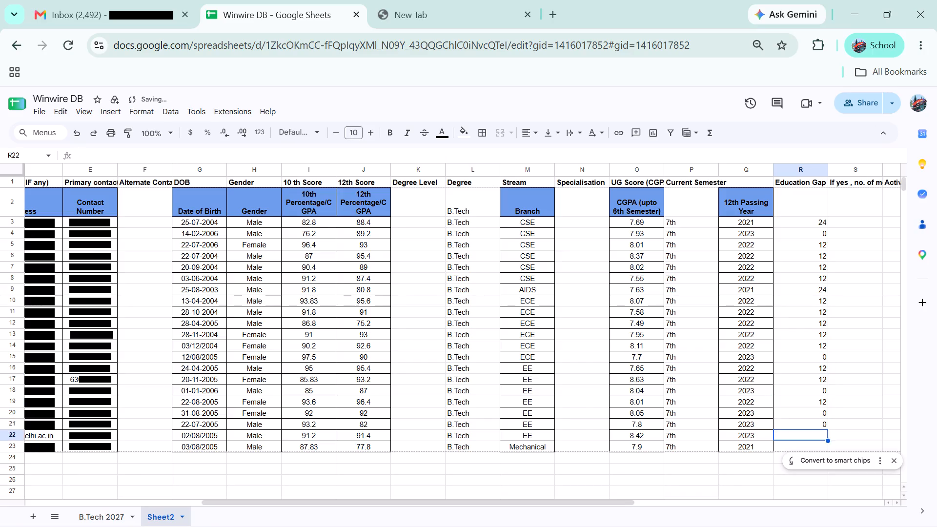
key("0")
key("Return")
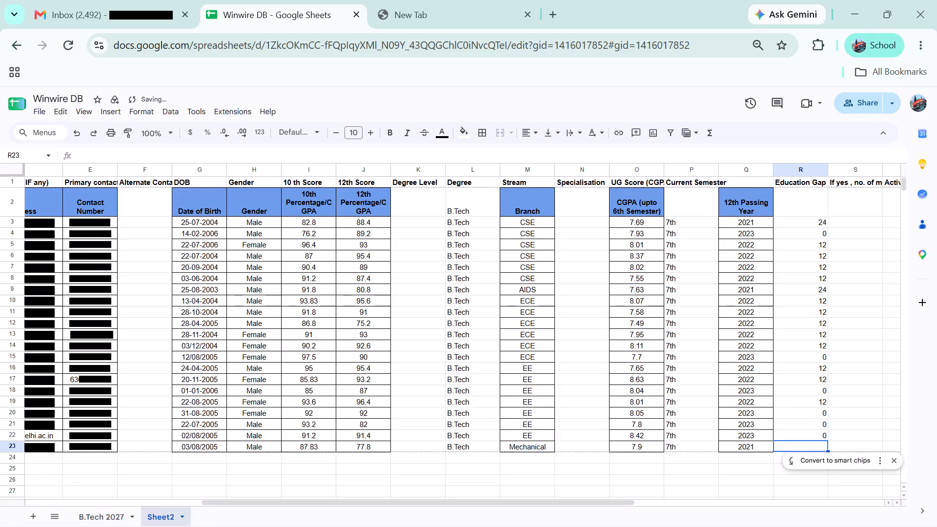
type("12")
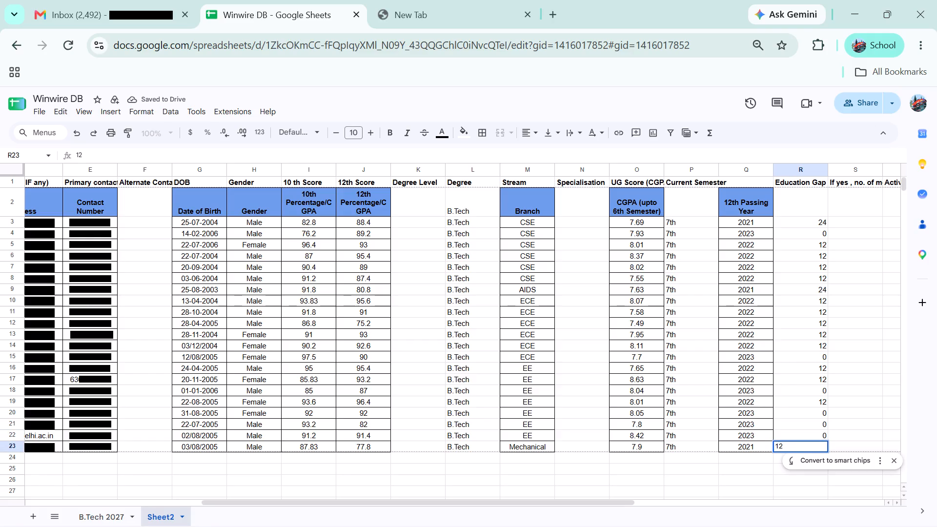
key("BackSpace")
key("BackSpace")
type("24")
key("Return")
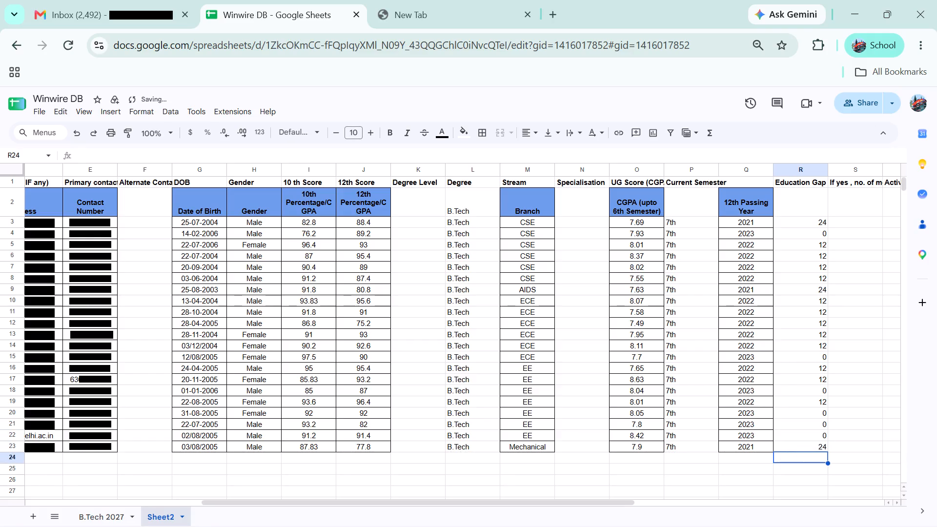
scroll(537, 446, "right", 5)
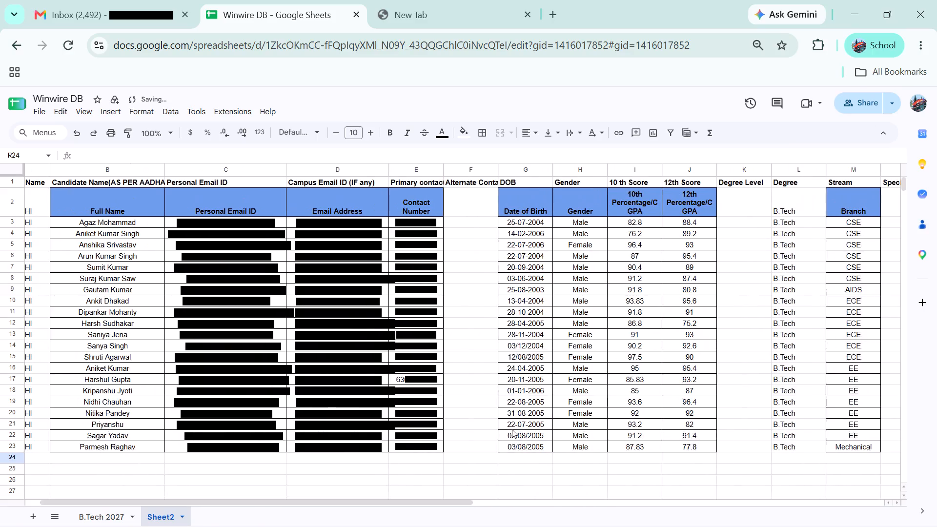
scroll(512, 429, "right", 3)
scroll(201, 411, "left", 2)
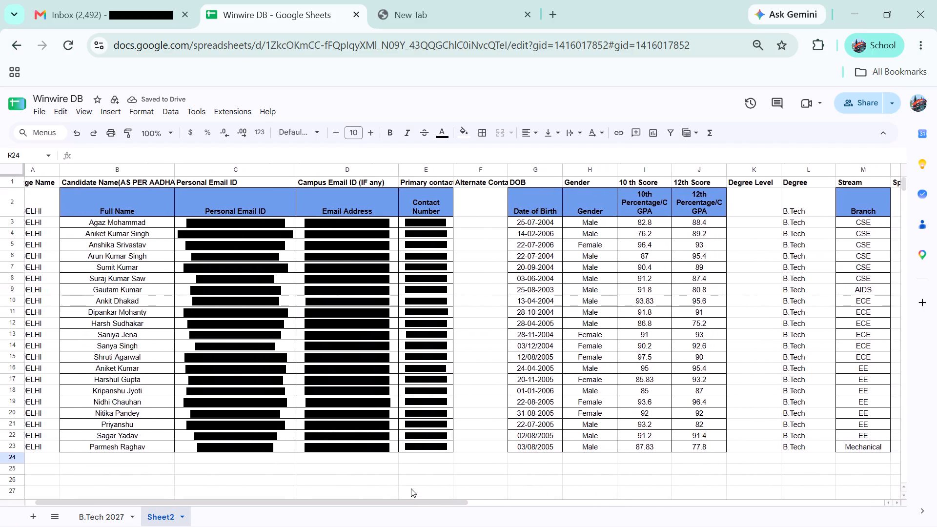
Review the remaining column headers after Education Gap, including Any Offer in hand, Technical Skills and the certification column.
scroll(411, 488, "left", 1)
scroll(703, 487, "left", 3)
scroll(762, 470, "left", 3)
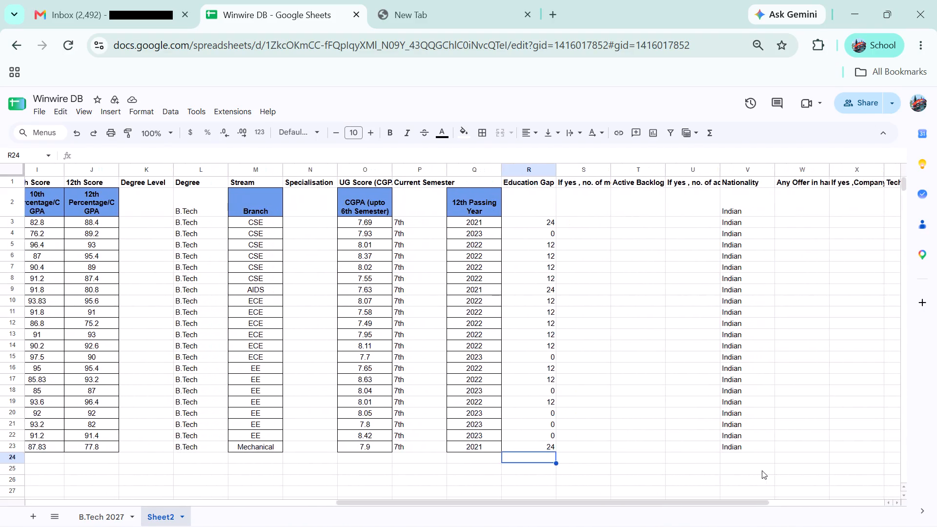
scroll(762, 470, "left", 3)
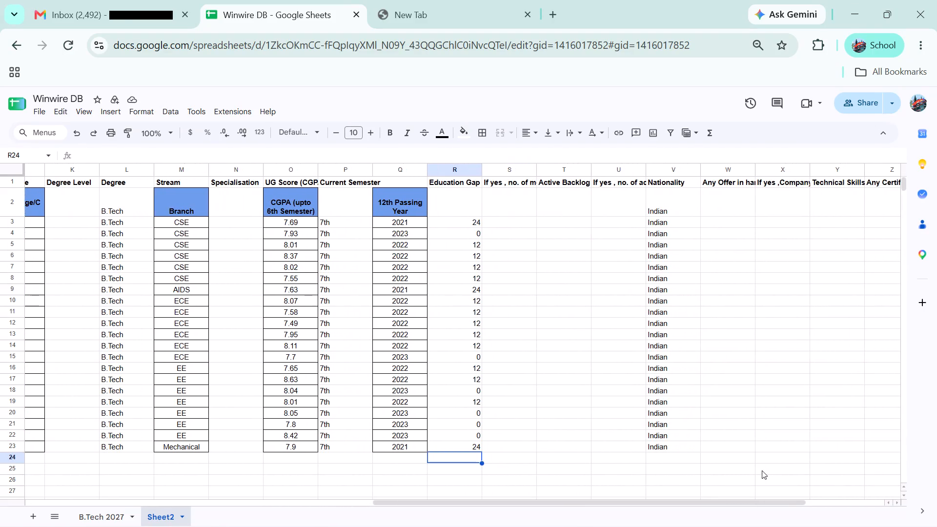
scroll(776, 423, "left", 1)
scroll(743, 197, "left", 1)
double_click(681, 185)
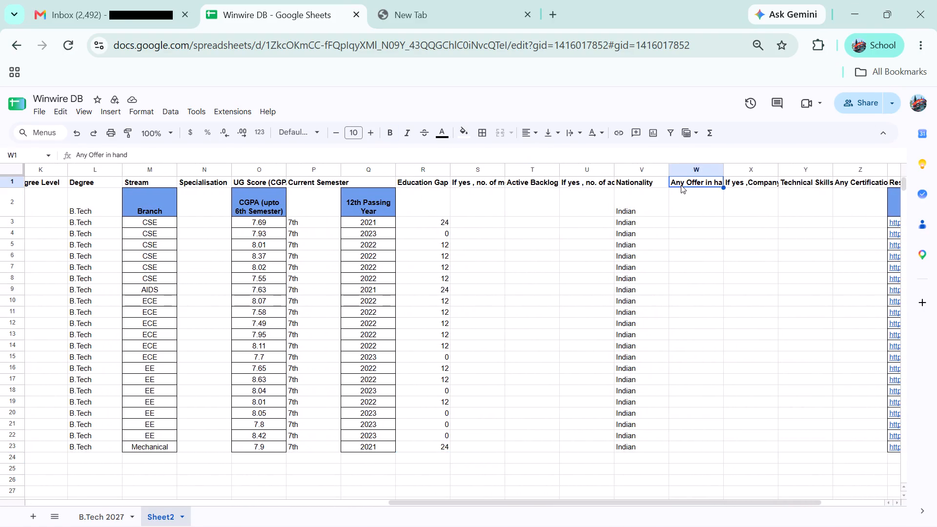
left_click(775, 203)
scroll(746, 201, "left", 1)
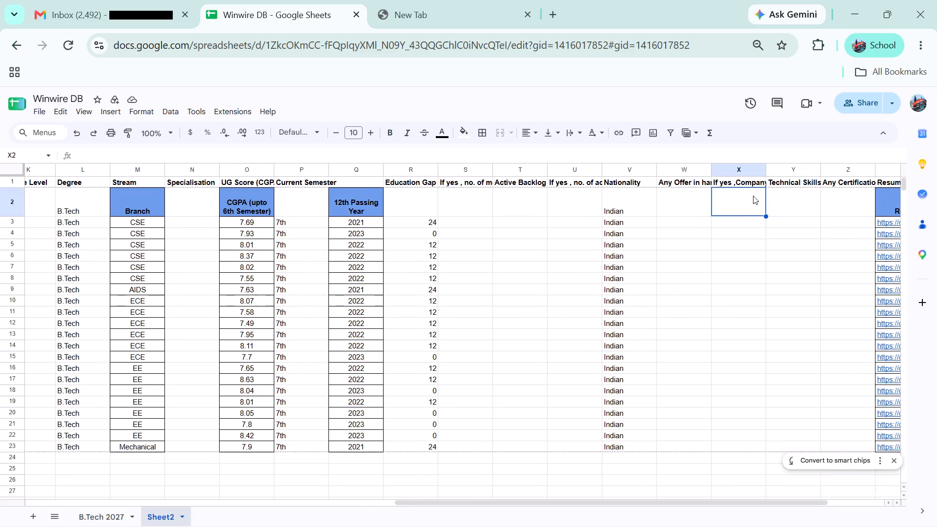
scroll(753, 196, "left", 1)
double_click(781, 183)
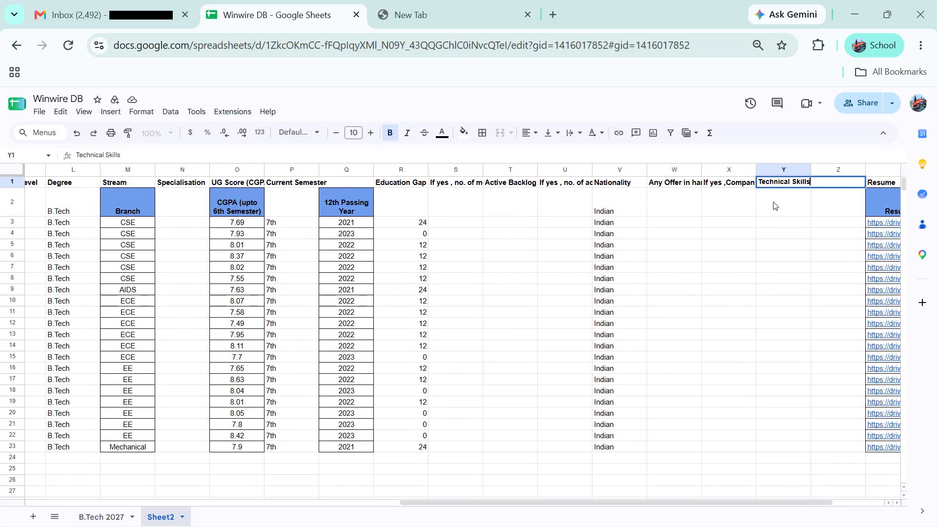
left_click(773, 202)
double_click(827, 179)
left_click(765, 215)
scroll(765, 215, "left", 3)
Enter No in cell T2 under the Active Backlog header.
scroll(765, 215, "right", 2)
scroll(505, 184, "right", 1)
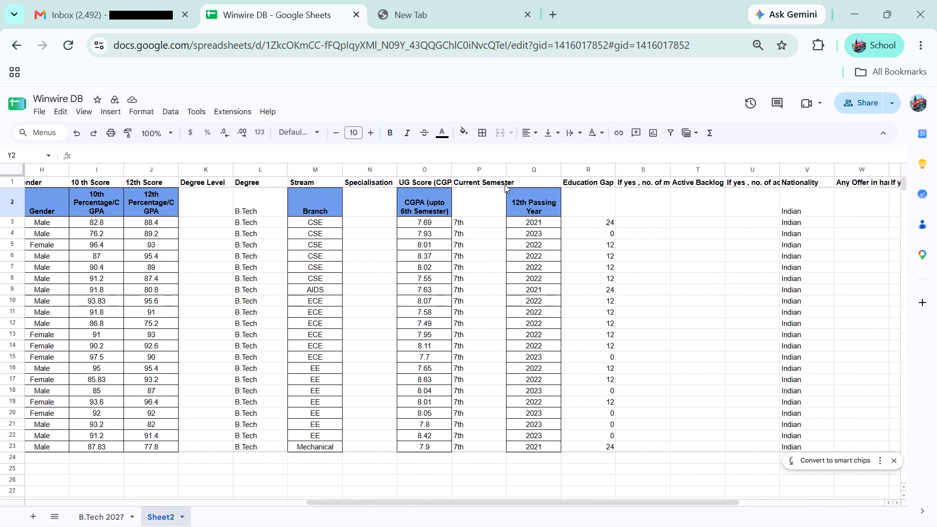
scroll(505, 184, "right", 1)
left_click(697, 200)
double_click(697, 200)
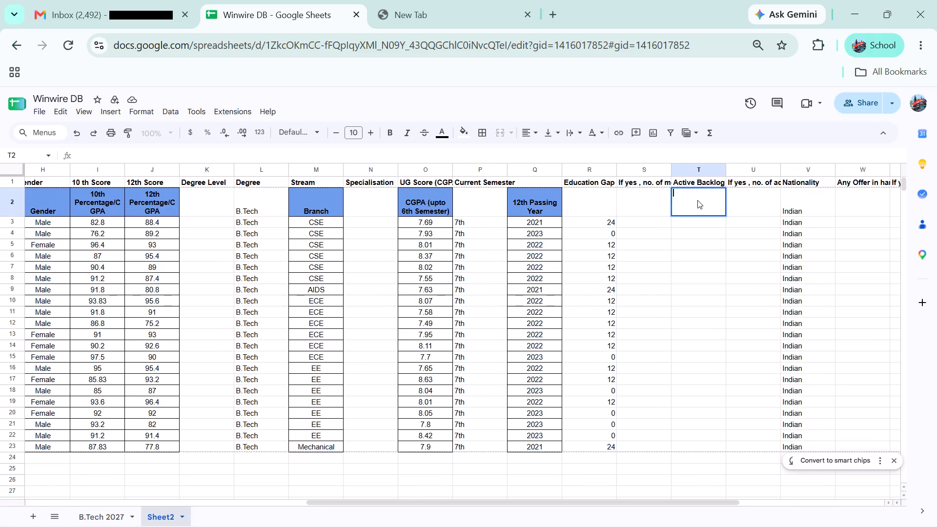
double_click(693, 180)
left_click(699, 205)
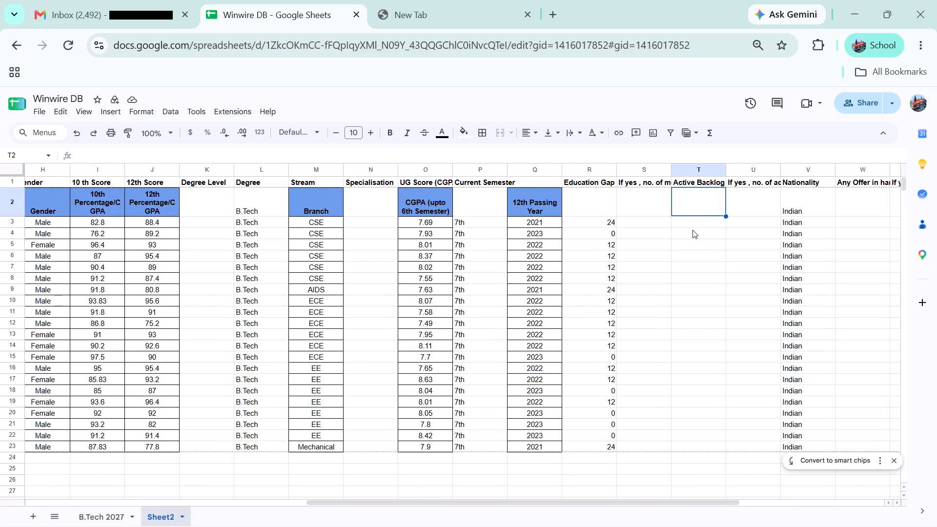
type("No")
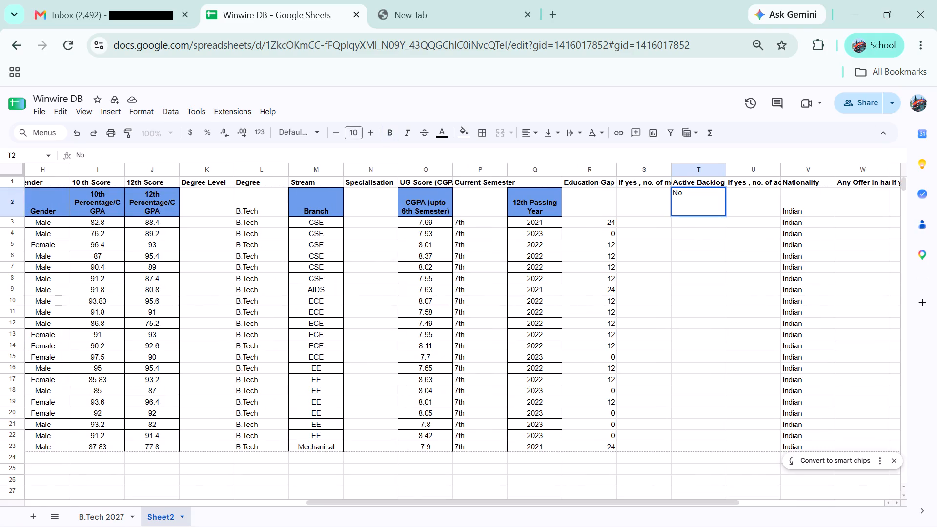
left_click(676, 216)
left_click(694, 228)
left_click(702, 205)
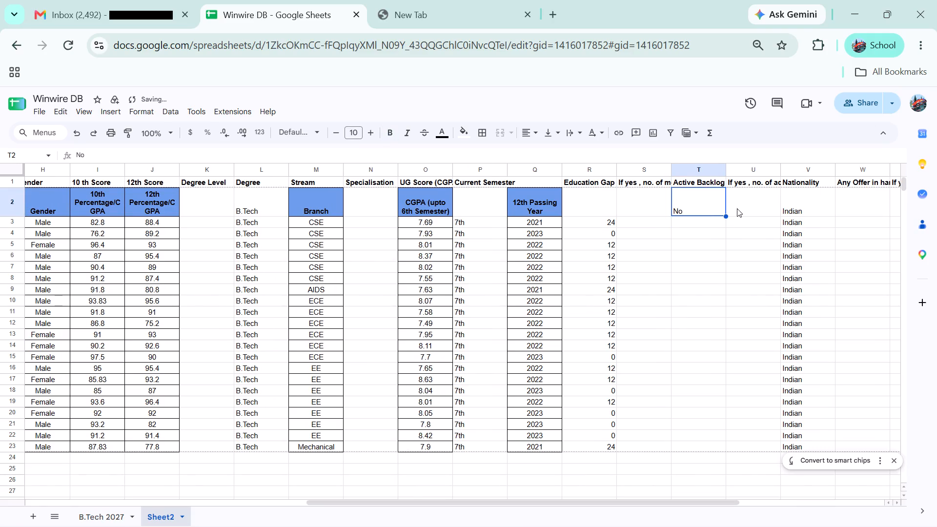
Move the No value from T2 to T3 and fill it down the Active Backlog column through T23.
left_click_drag(724, 217, 723, 226)
left_click(720, 202)
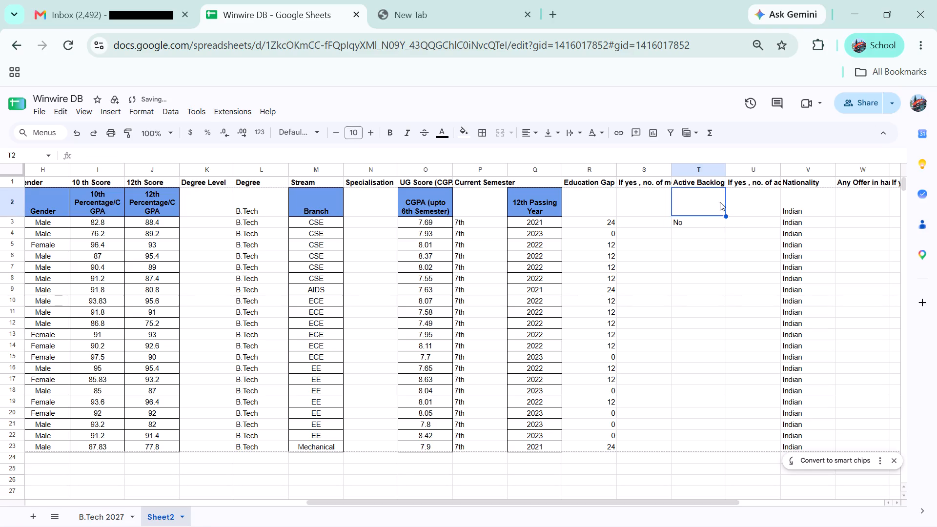
left_click(722, 220)
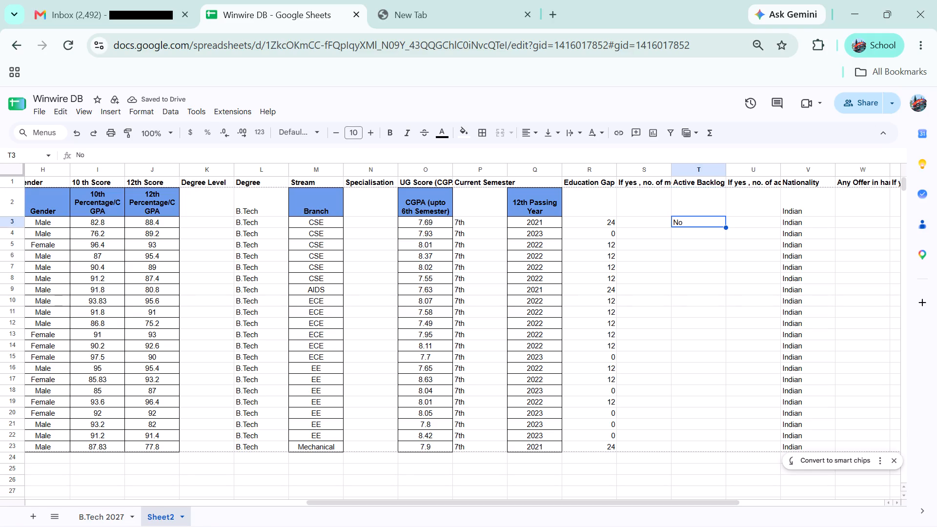
left_click_drag(728, 229, 707, 442)
left_click_drag(707, 442, 707, 447)
left_click(695, 468)
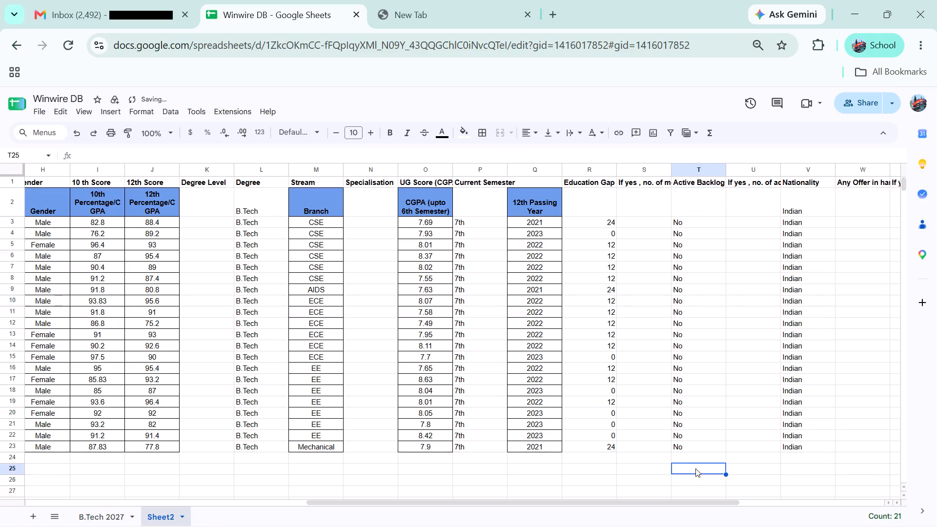
Delete row 2, which holds the duplicate blue source headers.
scroll(742, 373, "left", 6)
scroll(747, 369, "right", 12)
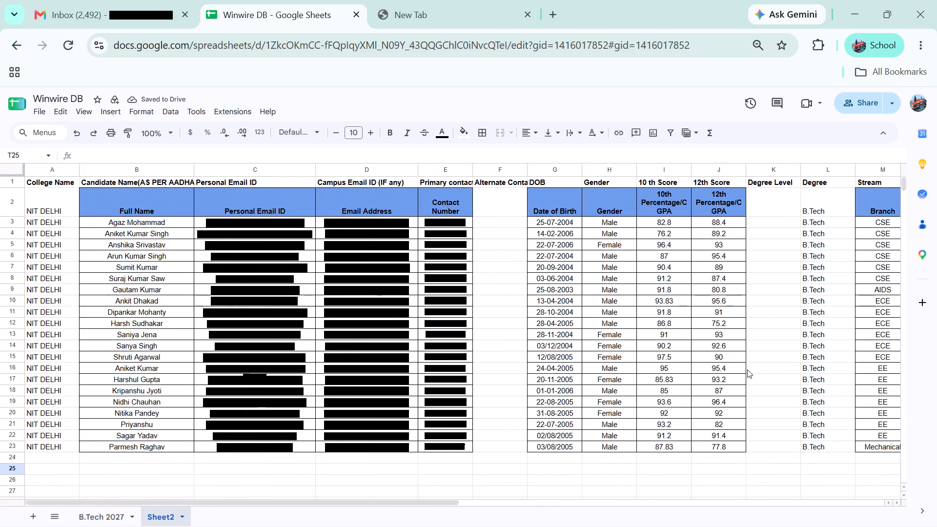
scroll(747, 369, "right", 1)
left_click(13, 199)
right_click(13, 199)
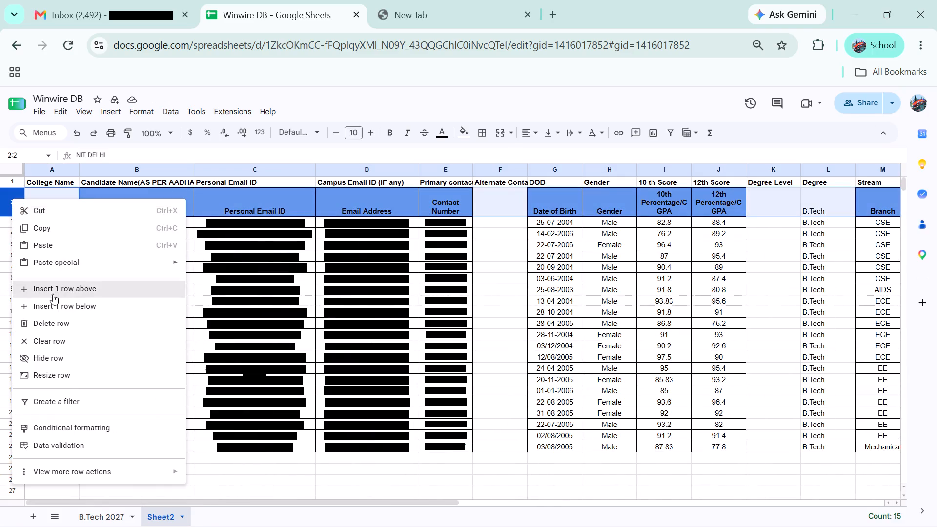
left_click(52, 324)
left_click(349, 304)
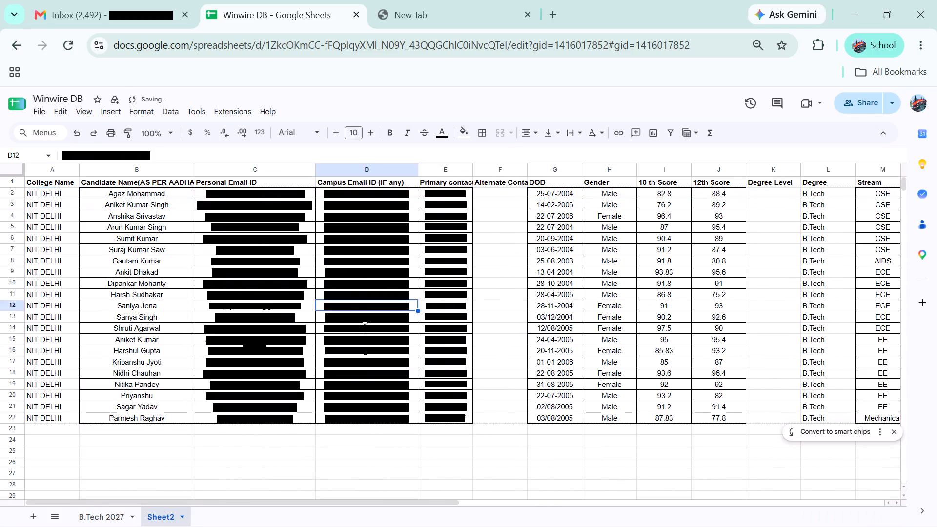
Fill the entire header row 1 with a light cornflower blue background.
scroll(363, 318, "left", 2)
scroll(348, 324, "right", 13)
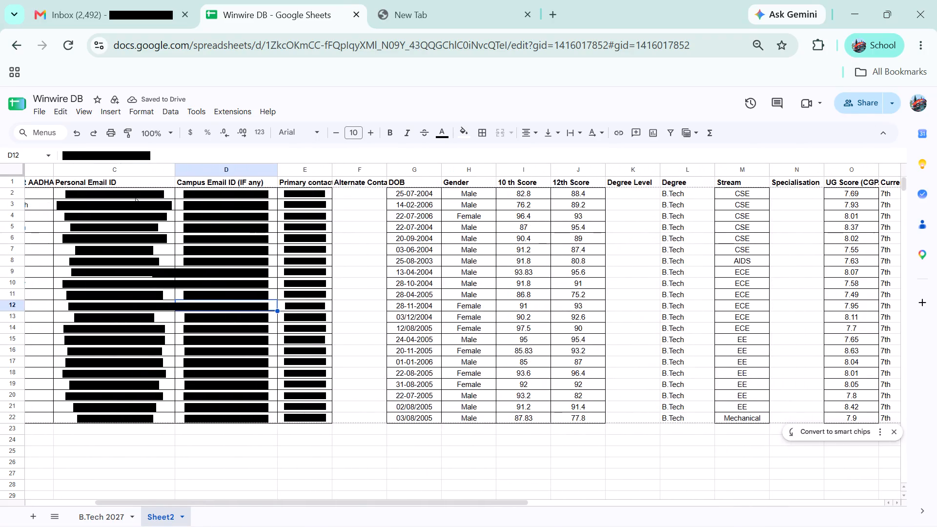
left_click(15, 180)
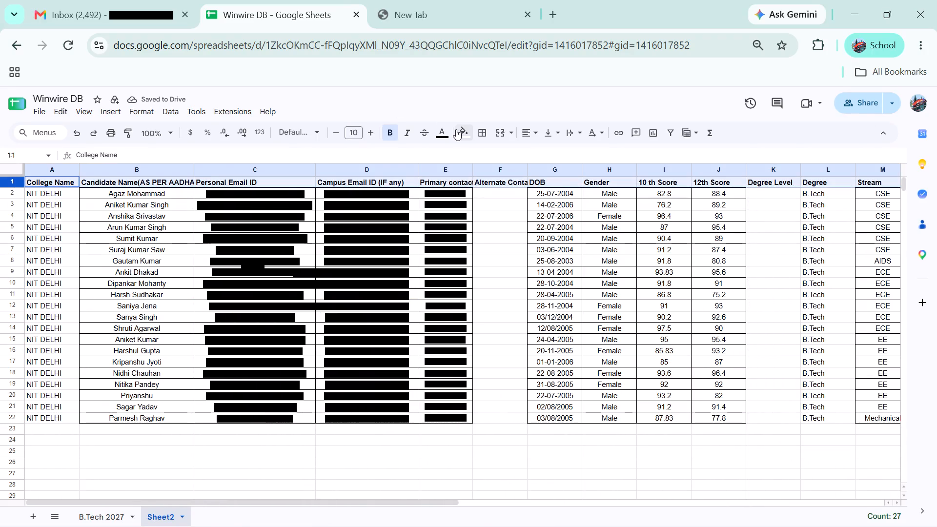
left_click(456, 129)
left_click(536, 194)
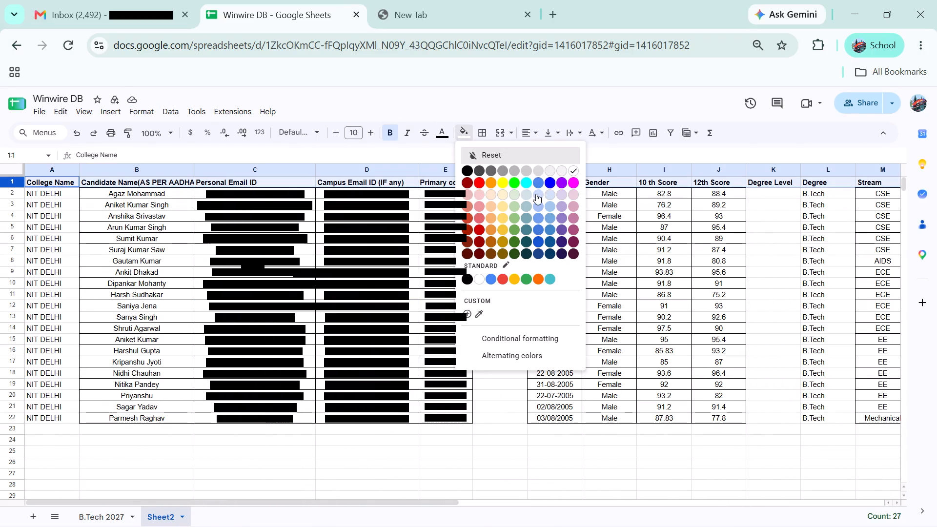
left_click(447, 332)
Apply all borders to the whole data table A1:AB22.
scroll(476, 446, "left", 2)
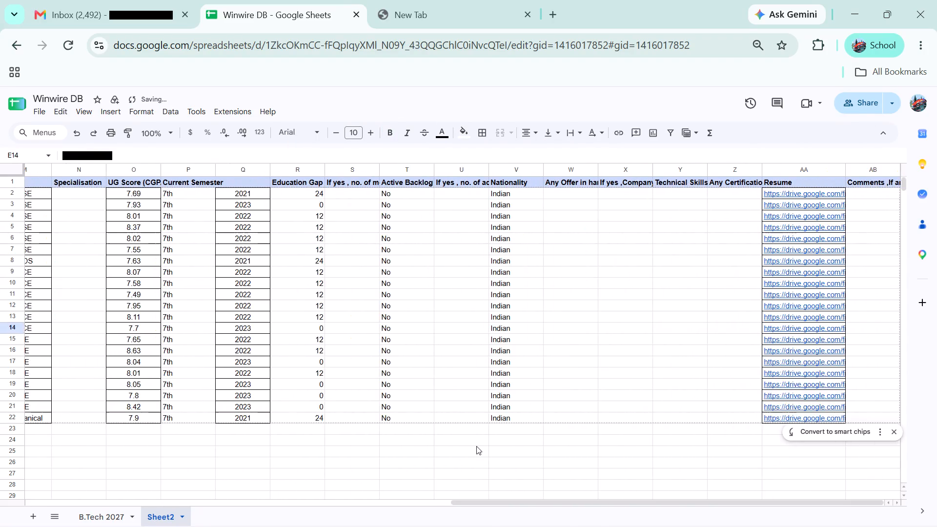
scroll(476, 446, "left", 2)
scroll(476, 446, "up", 3)
scroll(476, 447, "right", 5)
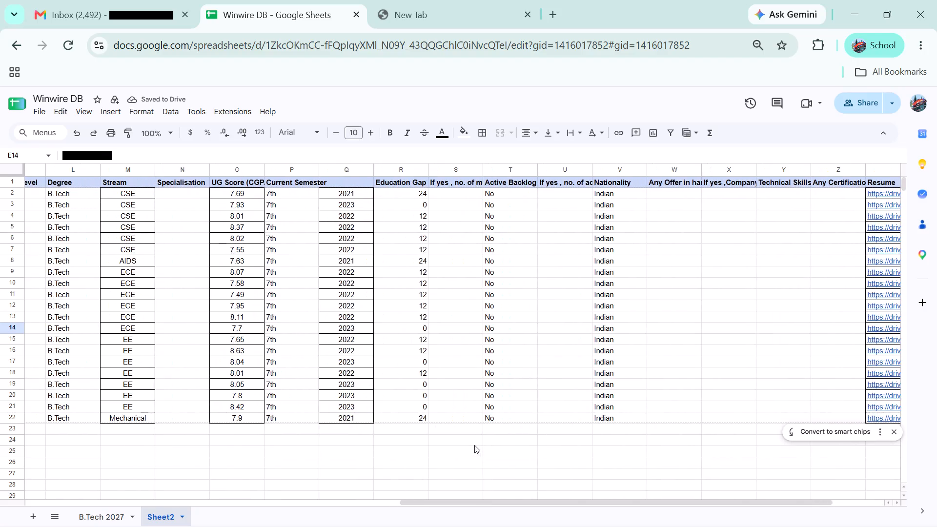
scroll(474, 445, "right", 3)
left_click(448, 347)
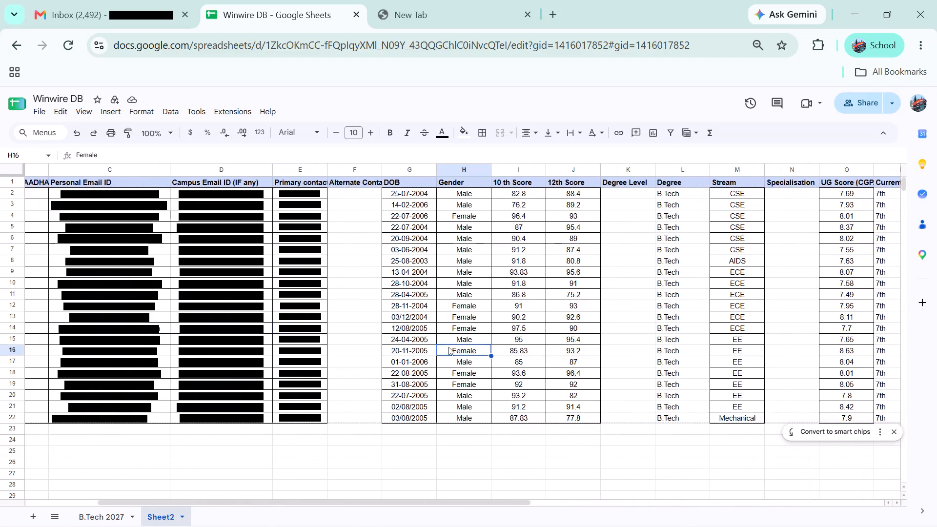
key("ctrl+a")
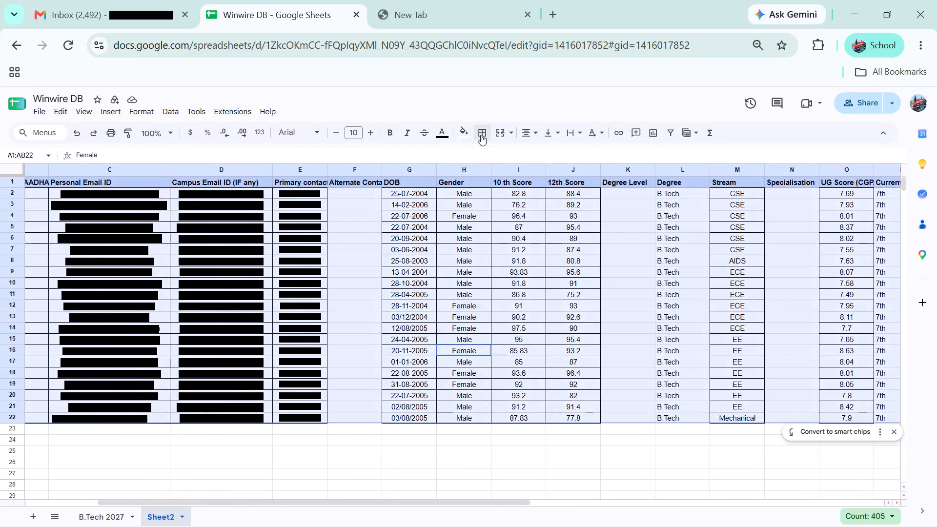
left_click(483, 136)
left_click(489, 156)
left_click(464, 309)
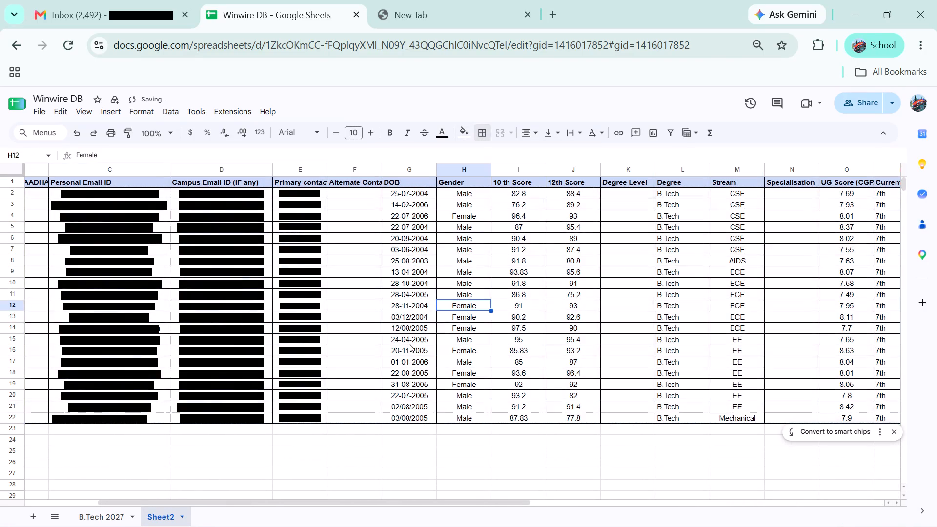
Centre-align the text of header row 1 horizontally.
scroll(212, 314, "right", 7)
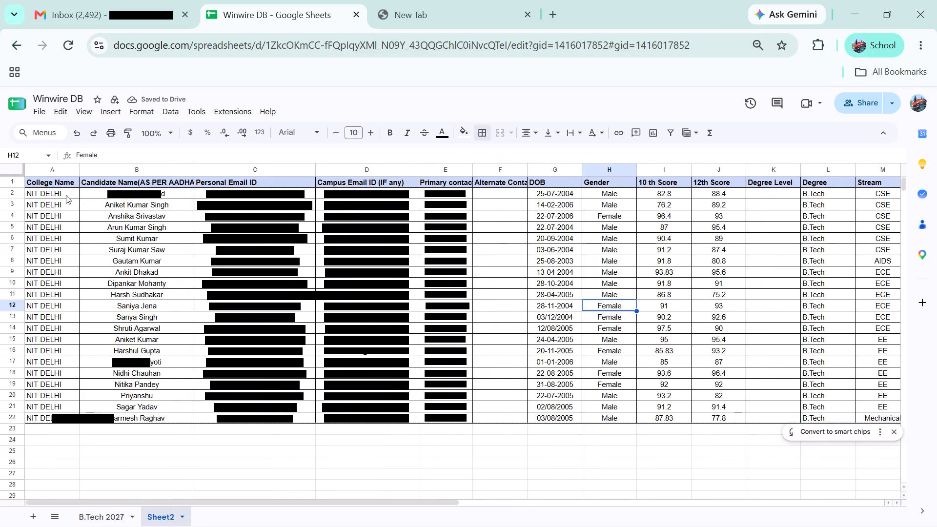
left_click(11, 179)
left_click(532, 128)
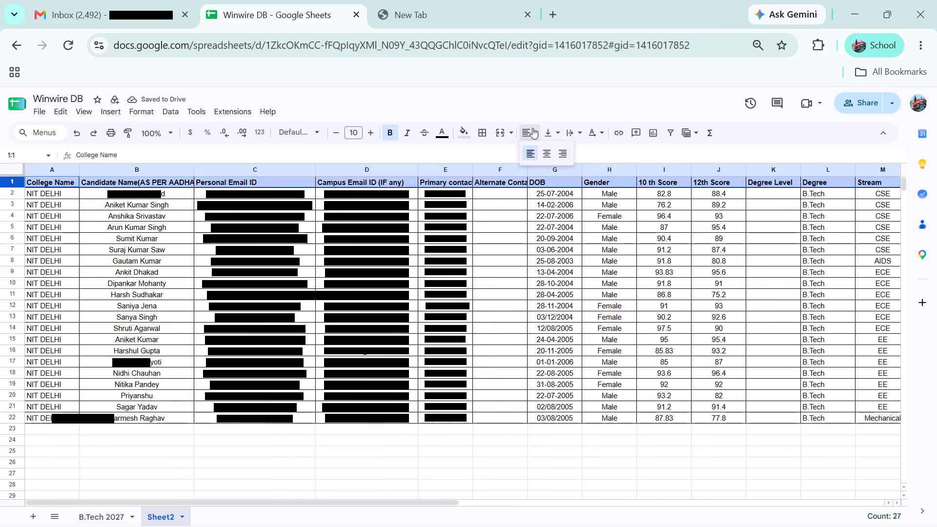
left_click(543, 149)
left_click(464, 305)
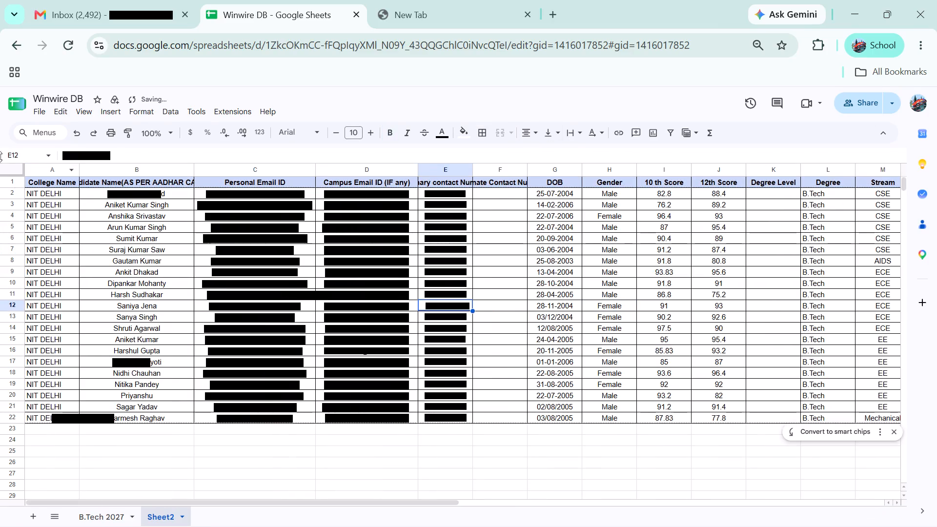
Centre-align all cells of the sheet horizontally.
left_click(18, 168)
left_click(529, 136)
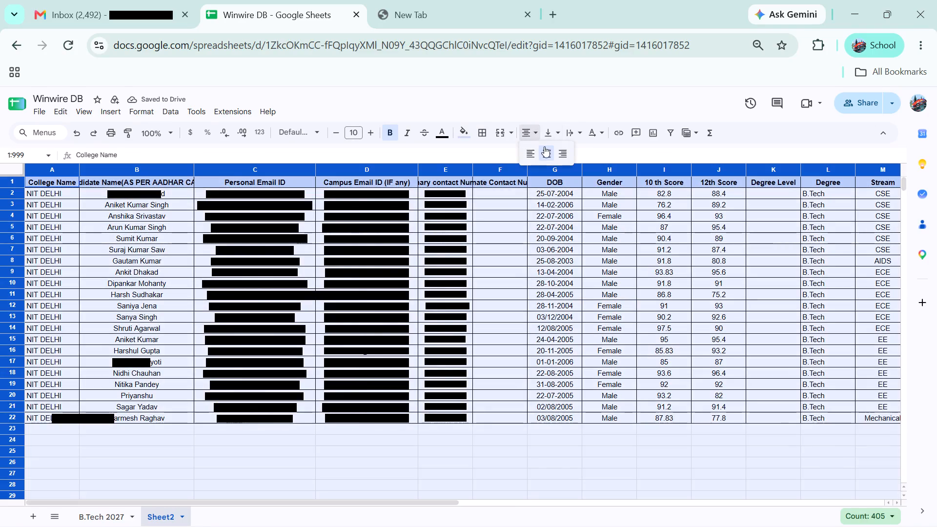
left_click(544, 146)
left_click(424, 359)
Look over the formatted table's columns and read the full header of column U beside Active Backlog.
scroll(578, 365, "up", 3)
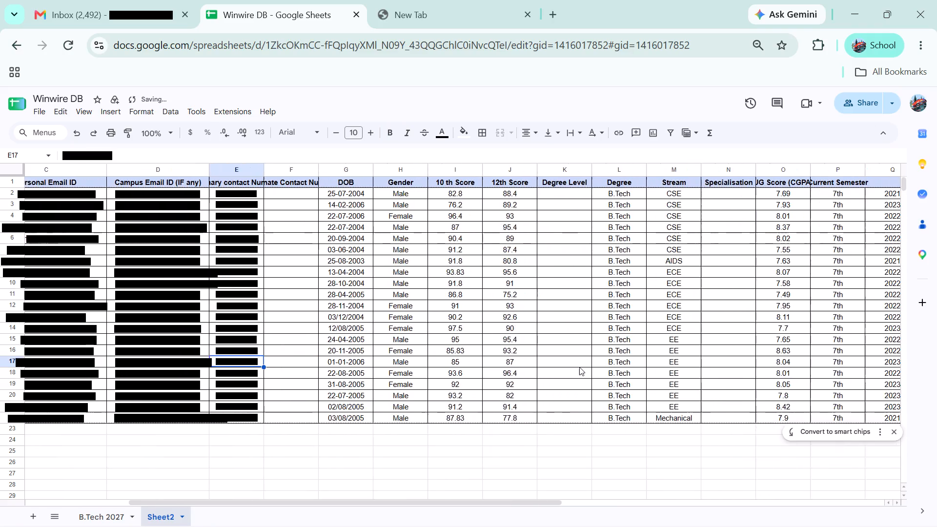
scroll(579, 367, "up", 8)
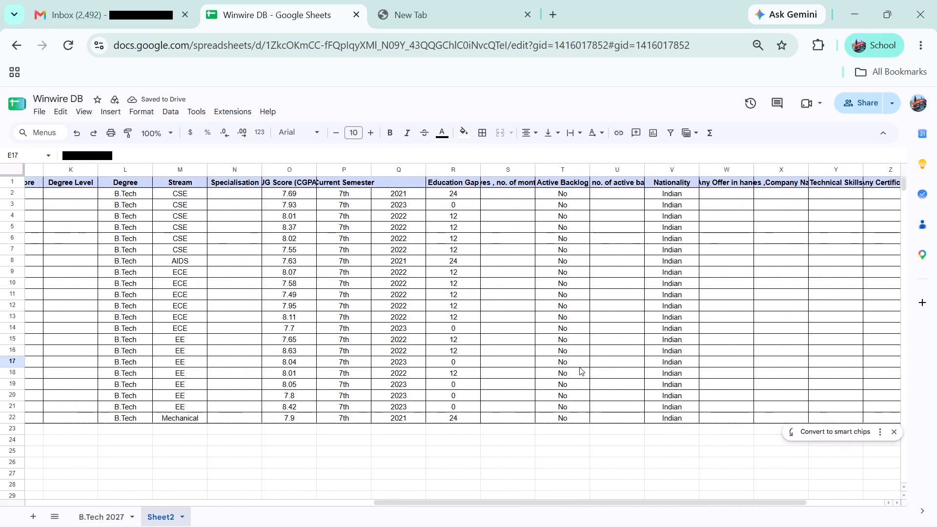
scroll(579, 367, "left", 5)
scroll(571, 366, "right", 1)
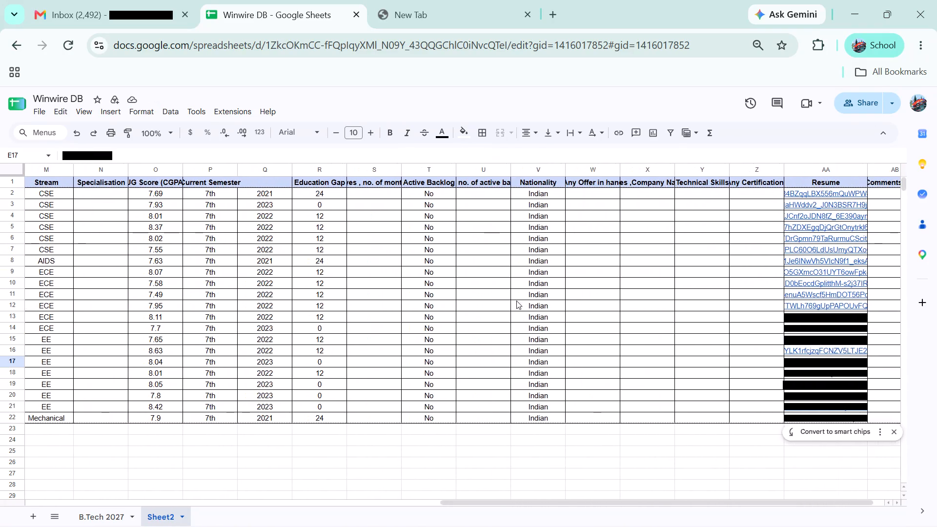
scroll(516, 301, "right", 1)
double_click(482, 191)
double_click(487, 182)
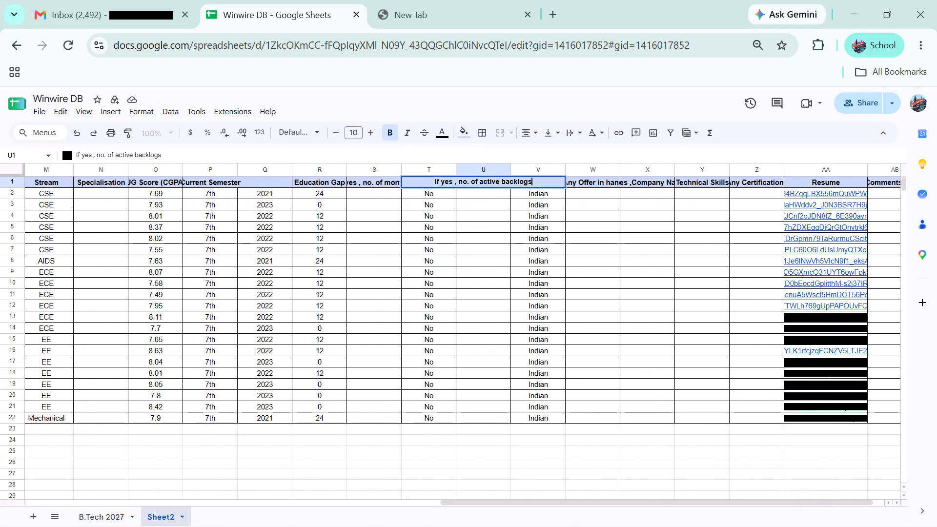
left_click(492, 195)
scroll(489, 244, "right", 1)
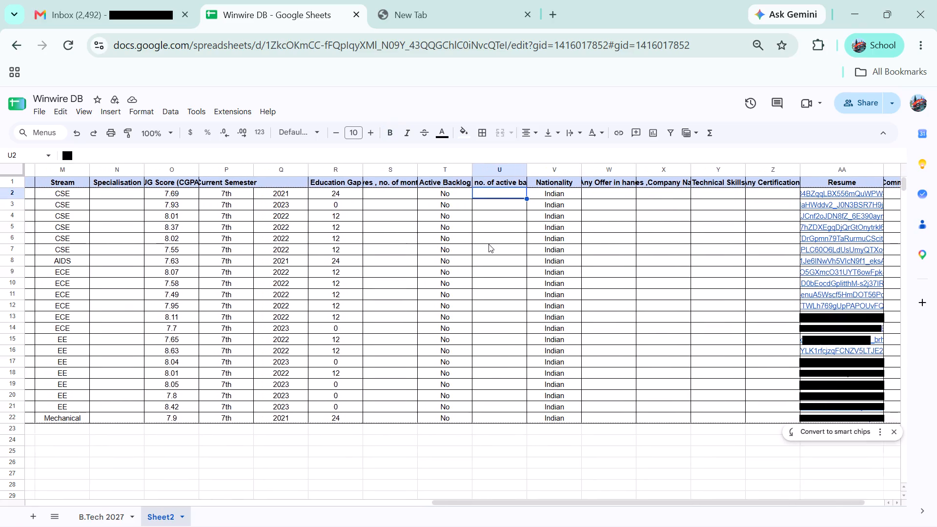
Copy the Education Gap values R2:R22 into S2:S22 under the "If yes, no. of months" header.
scroll(489, 244, "right", 1)
double_click(389, 182)
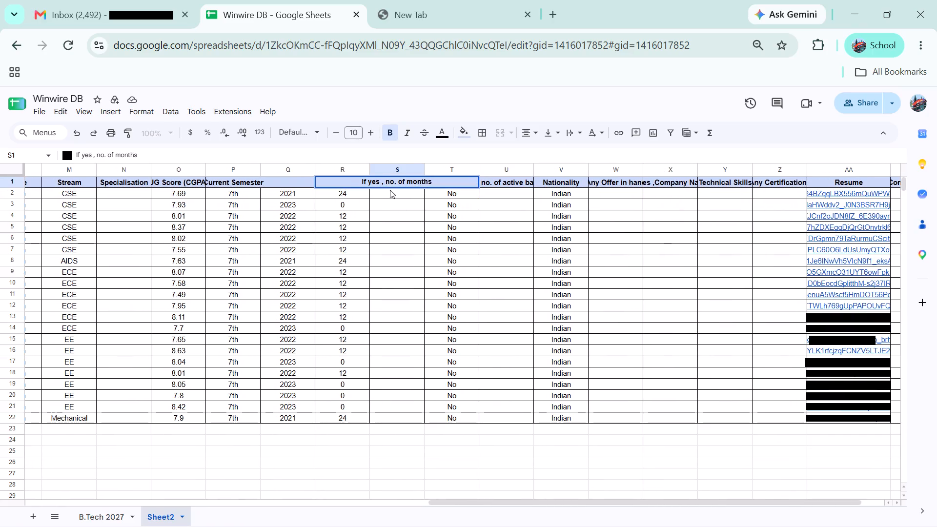
left_click(391, 198)
double_click(355, 182)
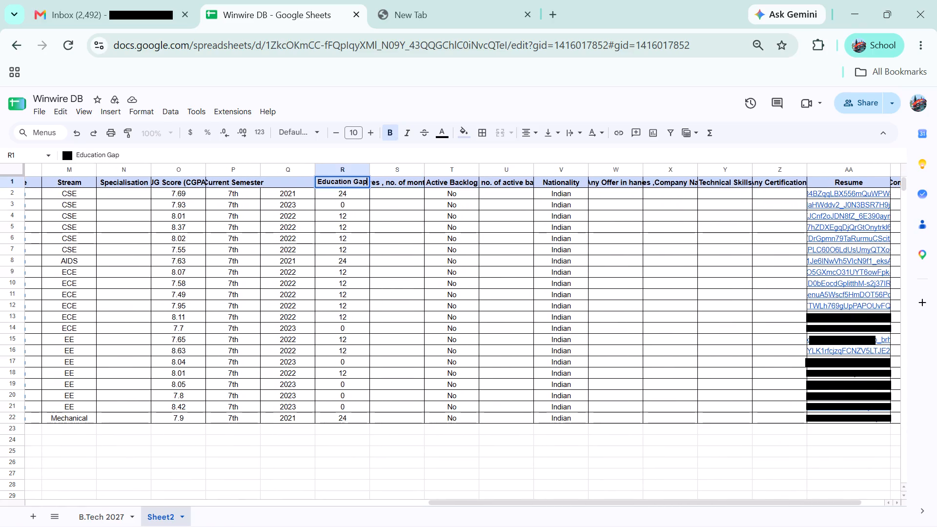
left_click(349, 194)
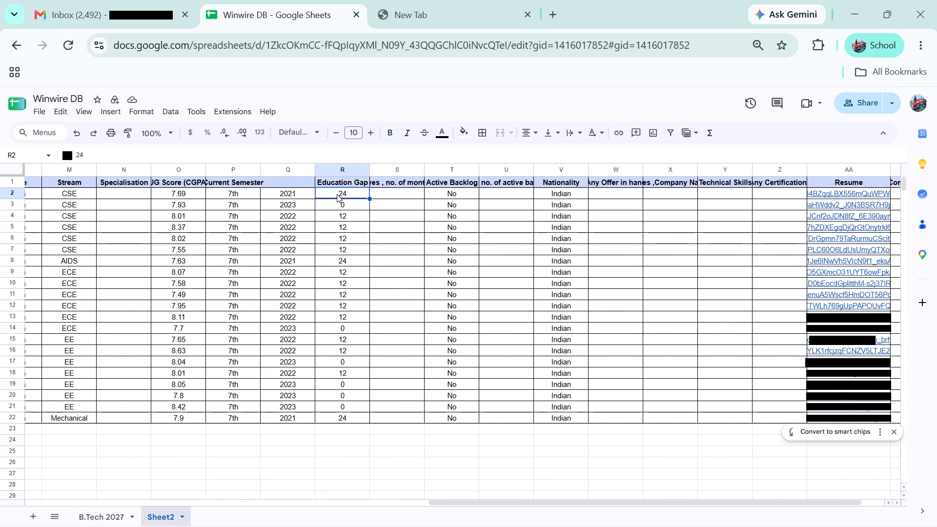
left_click_drag(336, 193, 351, 406)
left_click(359, 411)
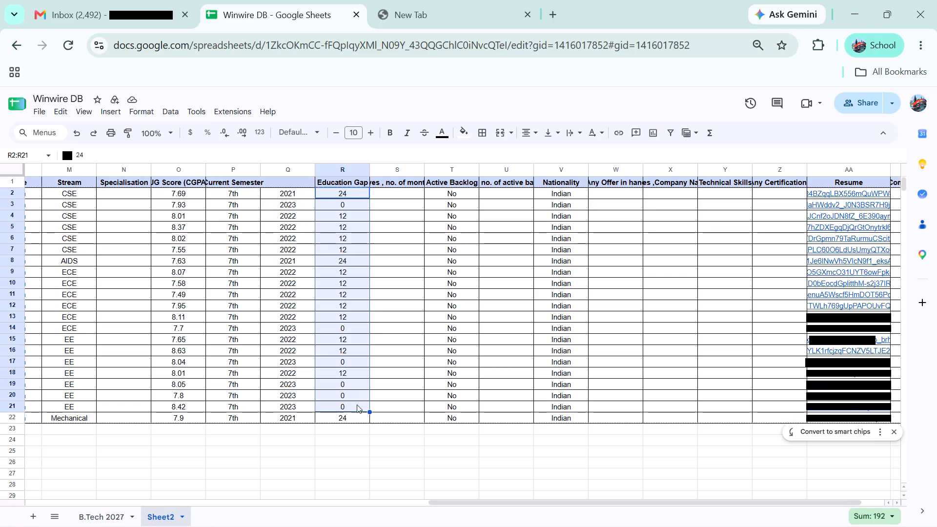
left_click(327, 198)
left_click(327, 192)
left_click_drag(327, 192, 330, 196)
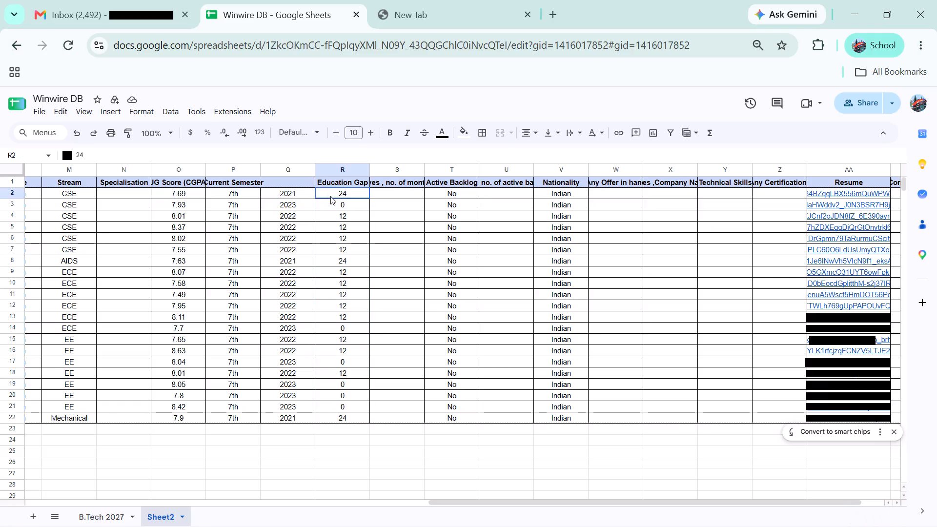
left_click_drag(330, 196, 342, 409)
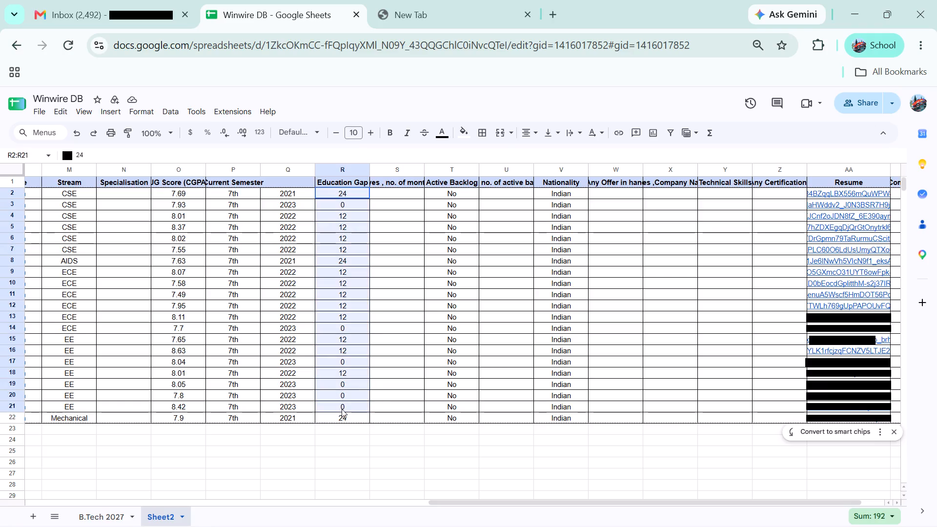
left_click_drag(342, 409, 343, 420)
key("ctrl+c")
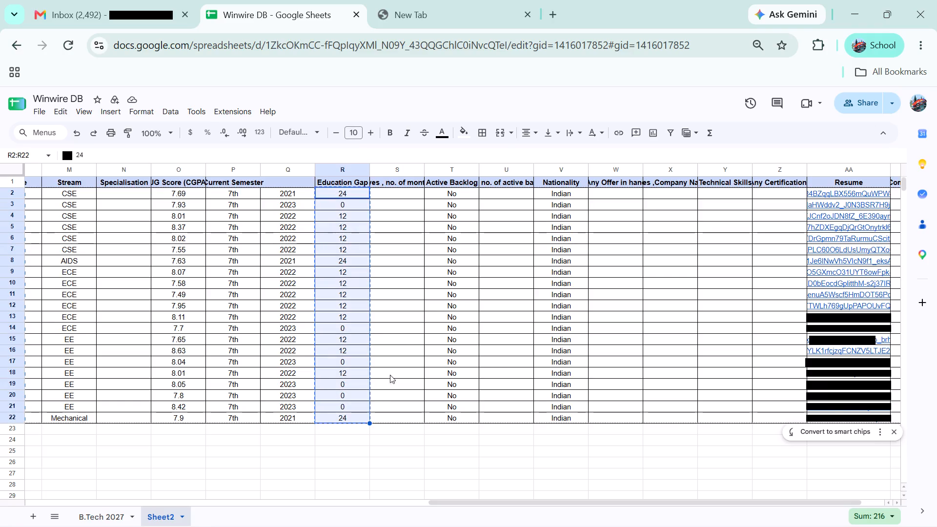
left_click(395, 193)
key("ctrl+v")
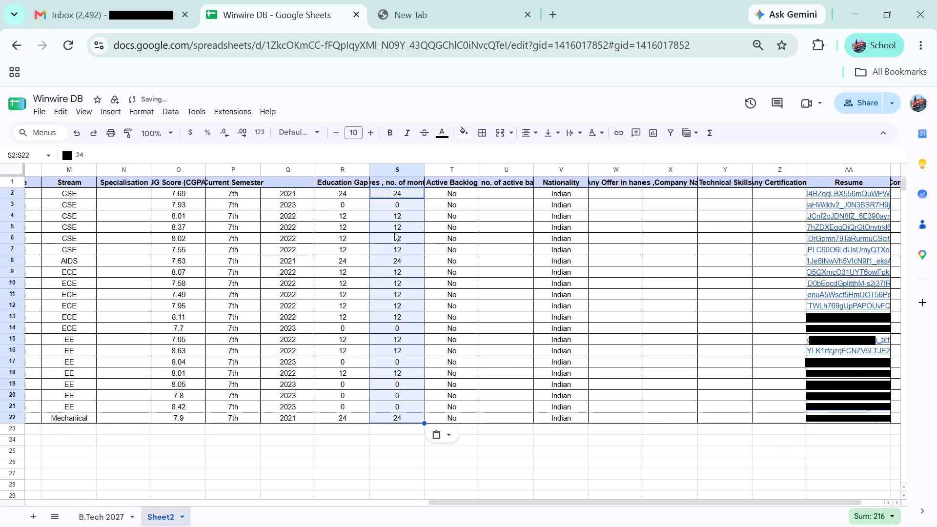
Try the formula =IF(s2>0 THEN "YES,,"NO") in Education Gap cell R2 to derive YES or NO from the months.
left_click_drag(336, 195, 343, 248)
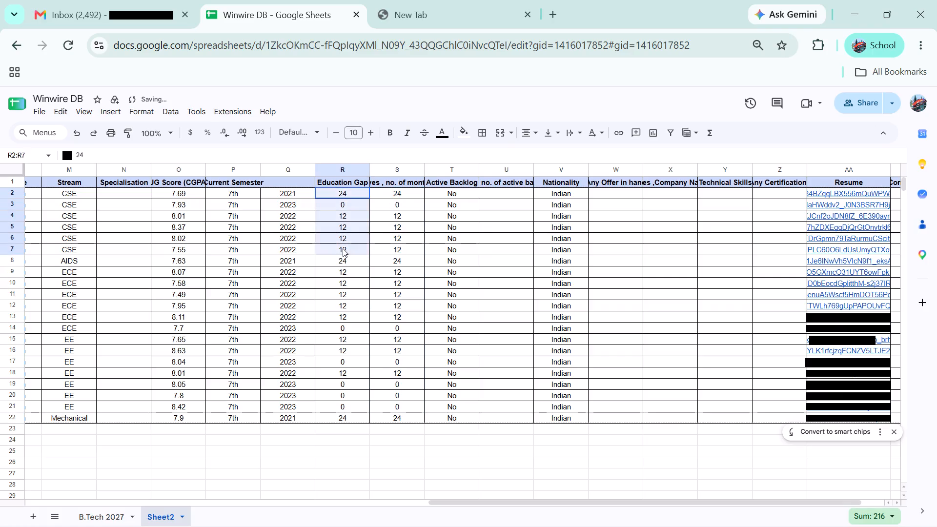
left_click_drag(343, 248, 343, 247)
left_click(343, 194)
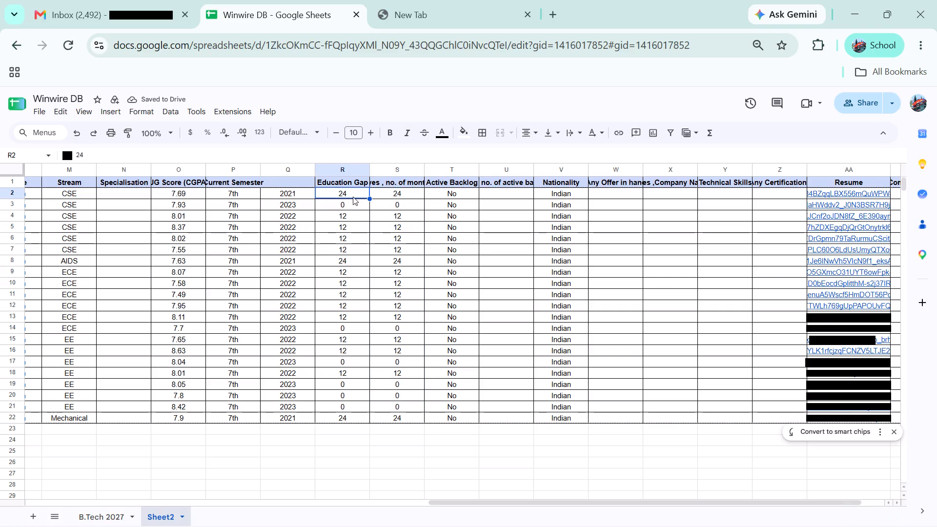
key("equal")
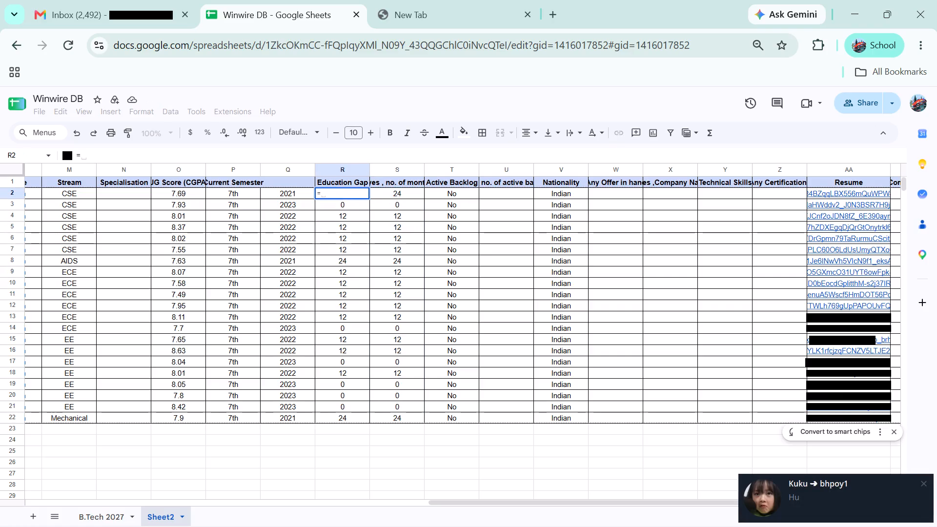
type("IFR")
key("shift+BackSpace")
key("shift+parenleft")
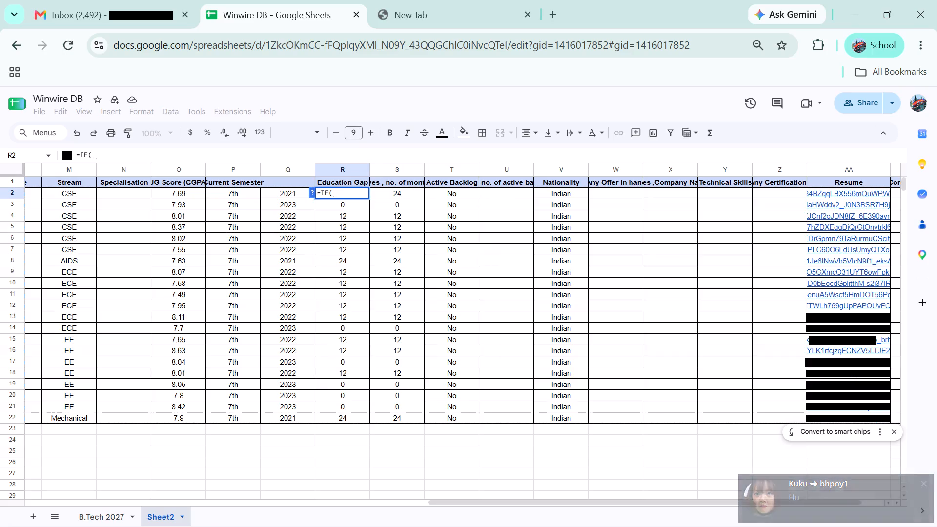
key("s")
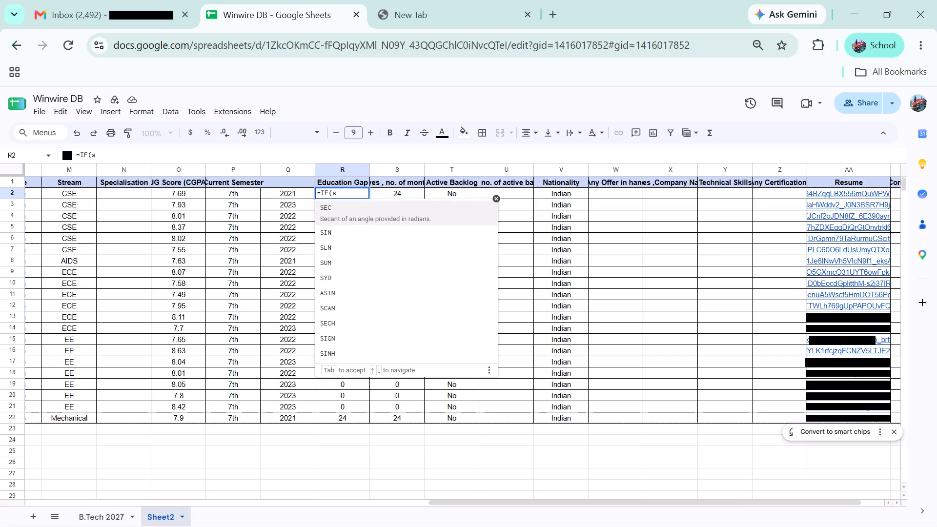
key("2")
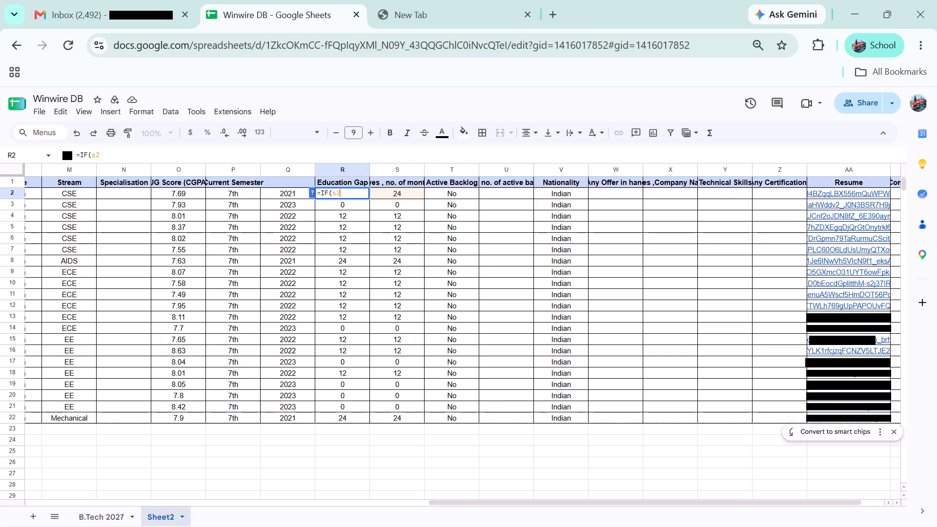
key("shift+greater")
key("0")
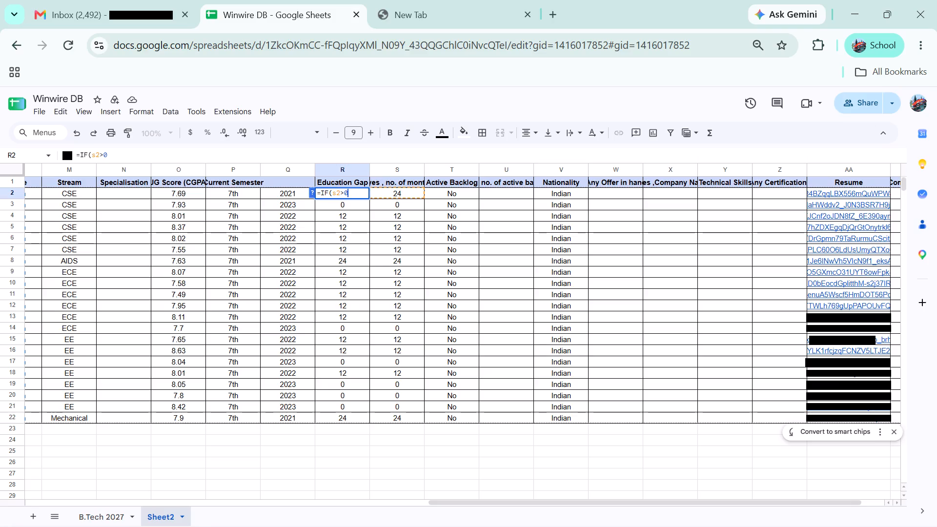
key("space")
type("then")
key("BackSpace")
key("BackSpace")
key("BackSpace")
key("BackSpace")
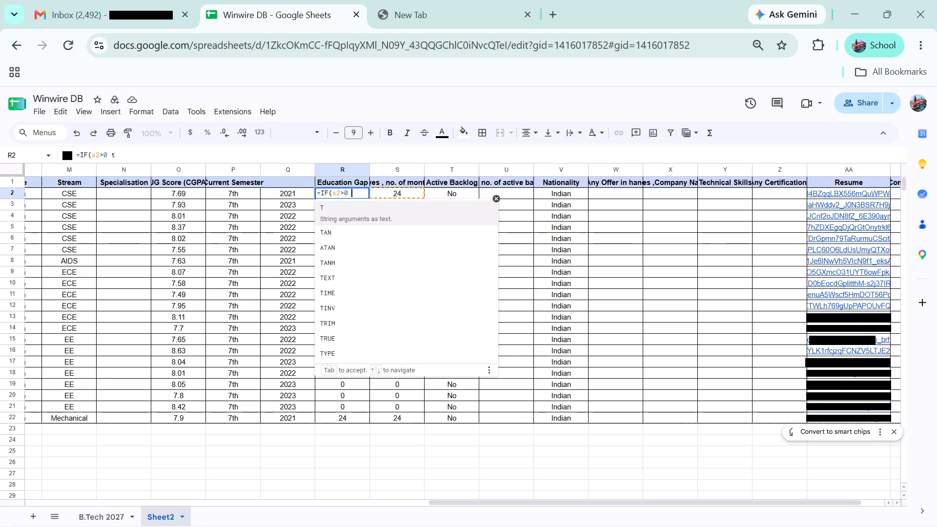
type("THEN")
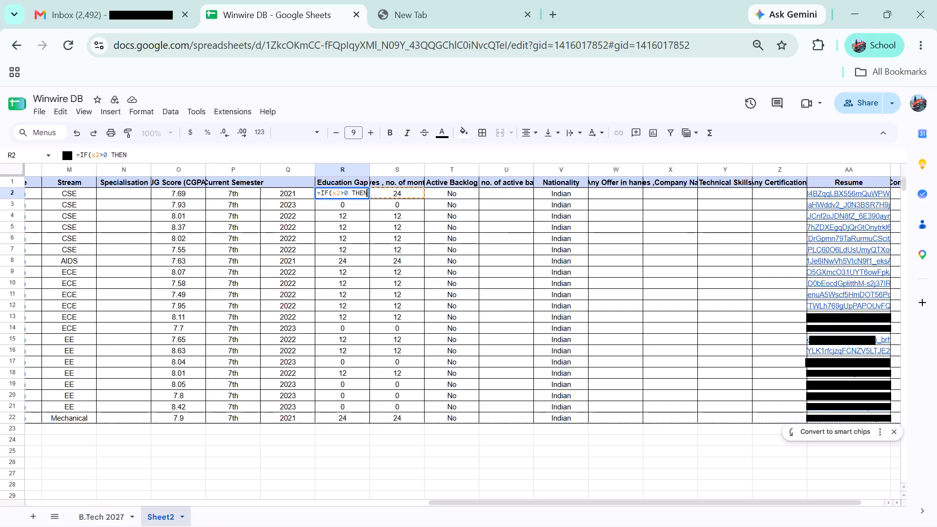
key("space")
type("\"YES")
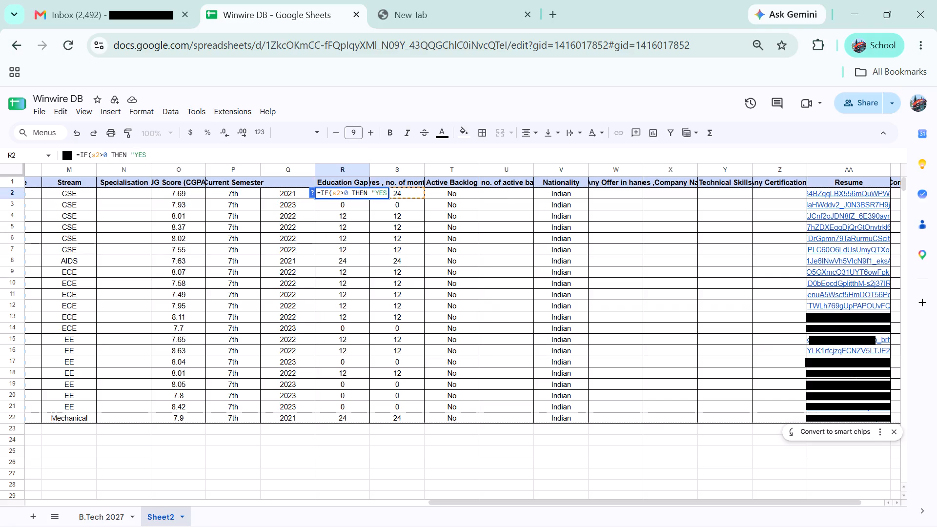
type(",,")
type("\"NO")
key("shift+quotedbl")
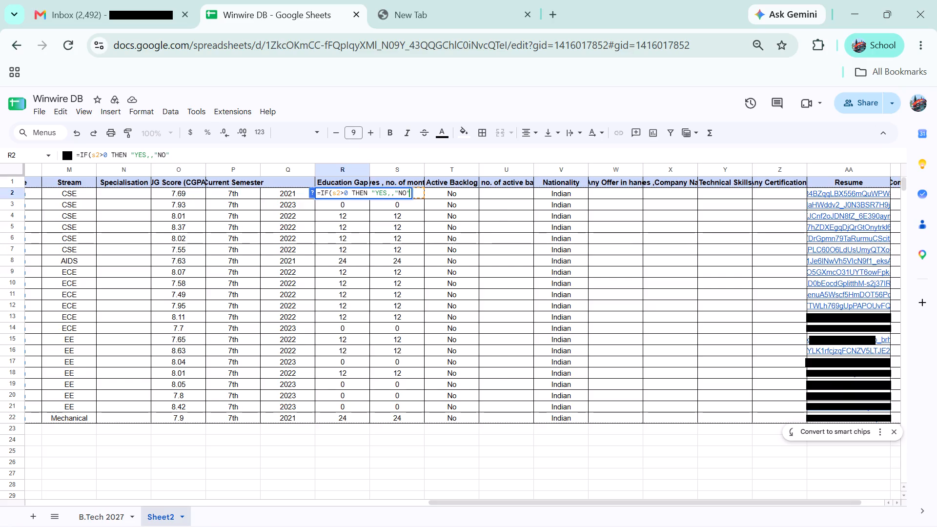
key("shift+parenright")
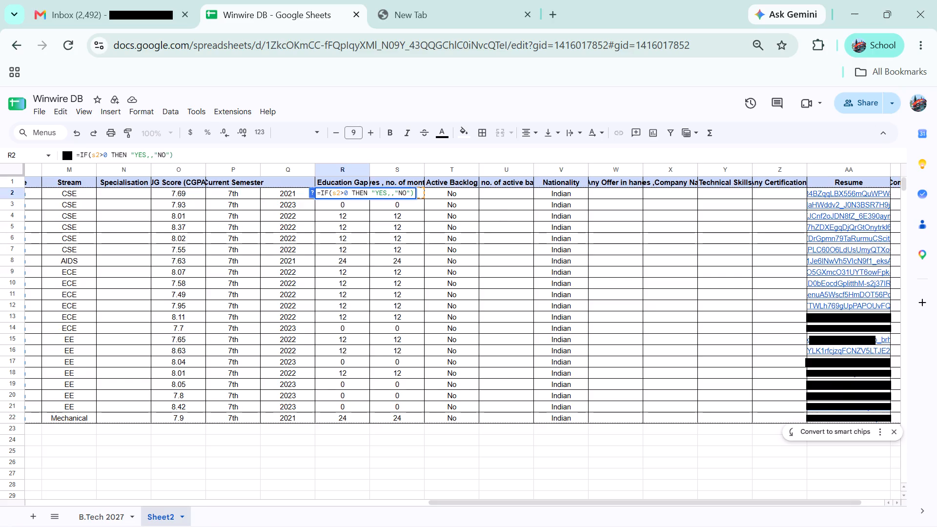
key("Return")
Change the cell reference in R2's formula to uppercase S2.
double_click(354, 193)
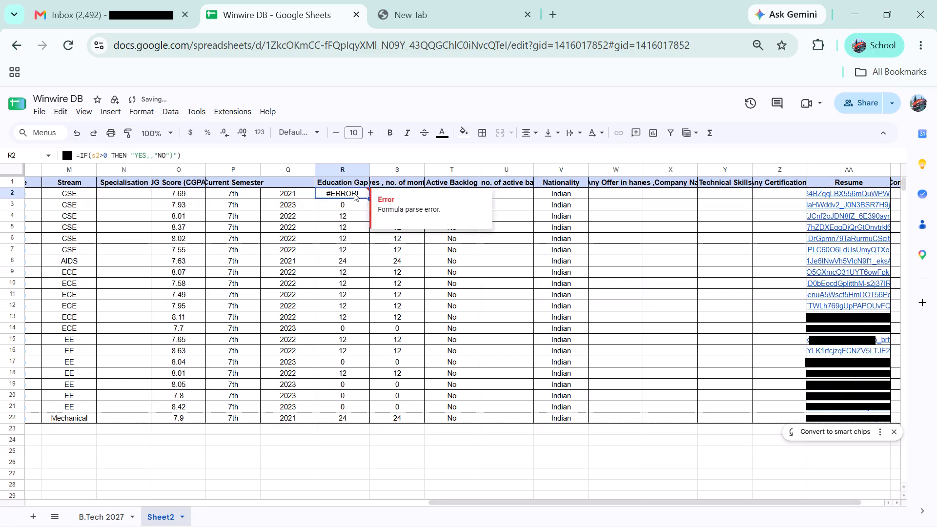
triple_click(367, 190)
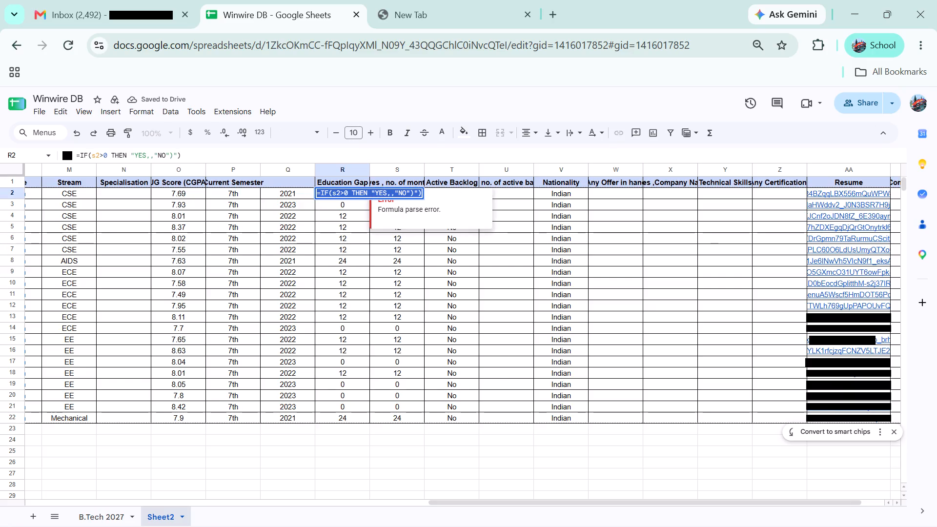
key("ctrl+c")
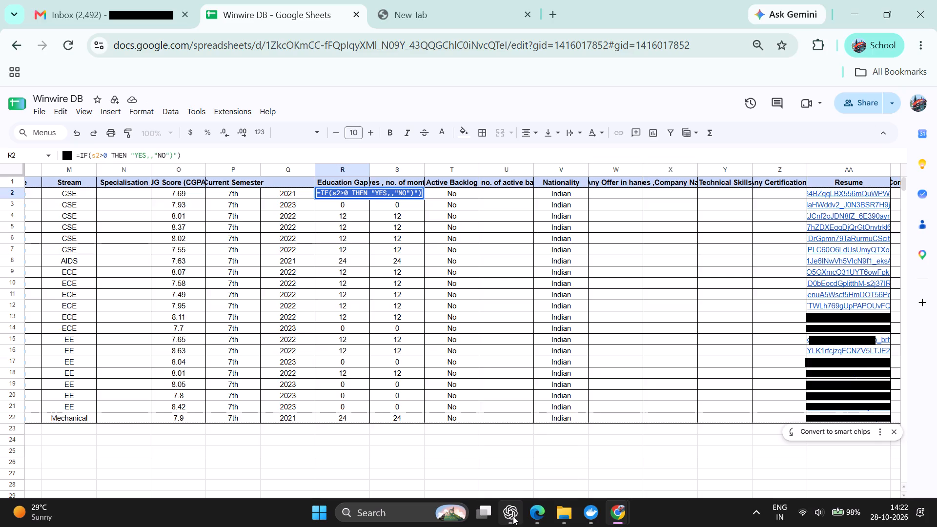
double_click(340, 195)
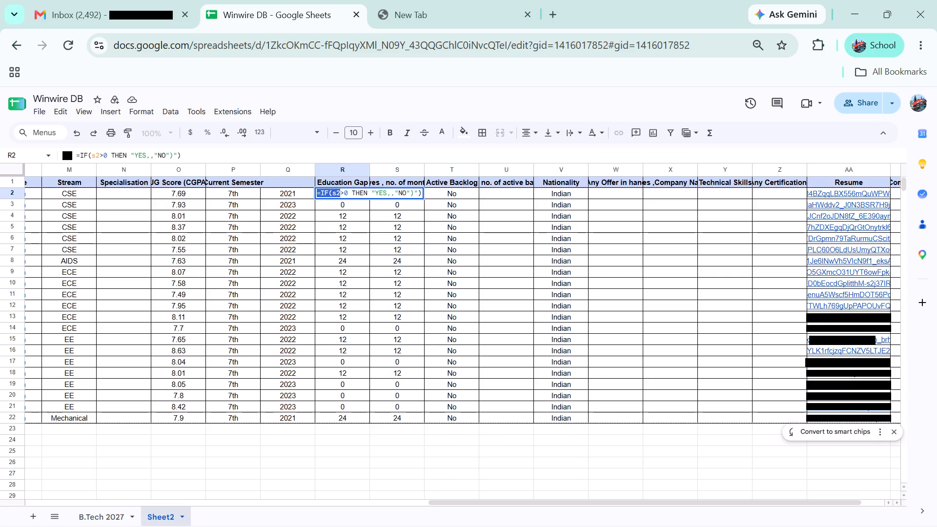
left_click(336, 194)
key("BackSpace")
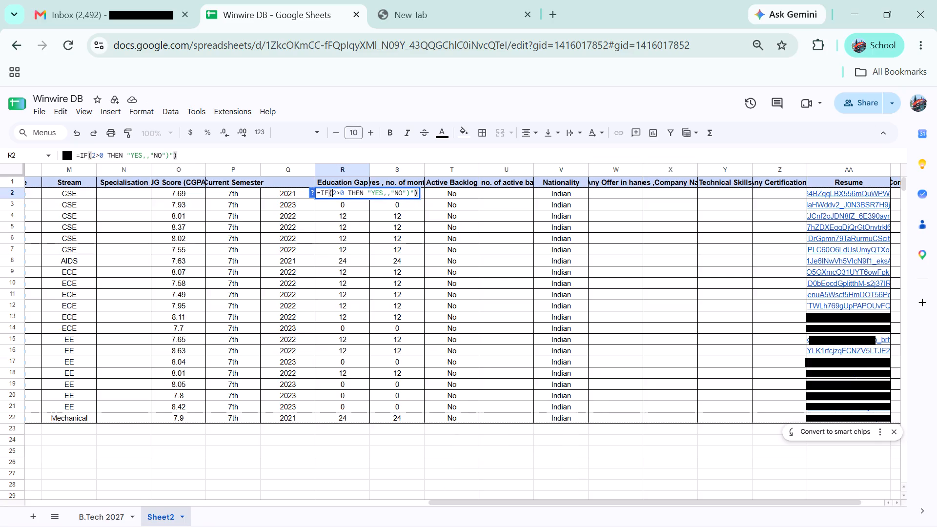
key("shift+s")
key("Return")
double_click(330, 199)
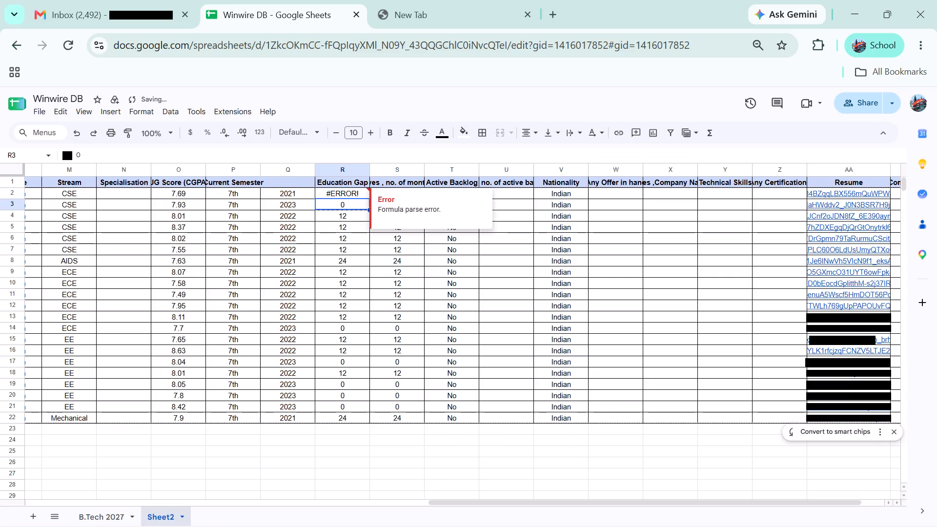
double_click(337, 193)
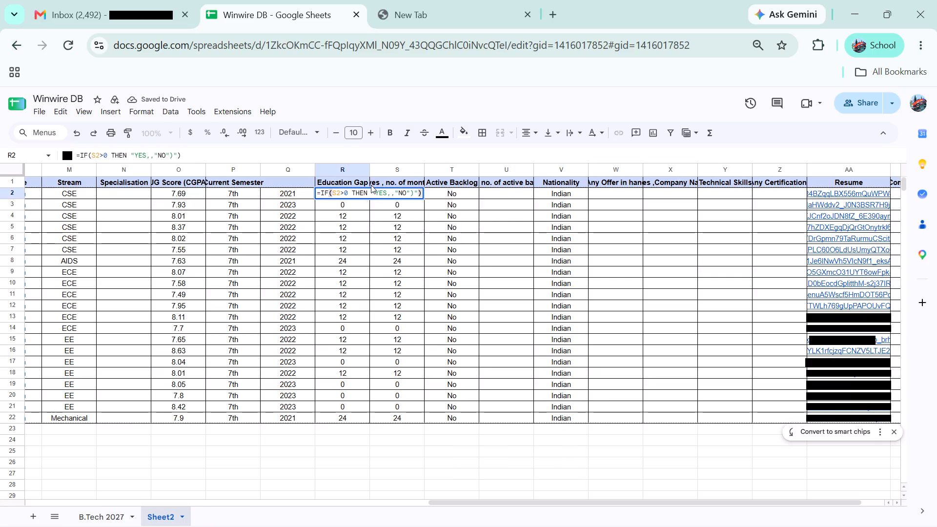
double_click(371, 189)
triple_click(371, 189)
left_click(371, 189)
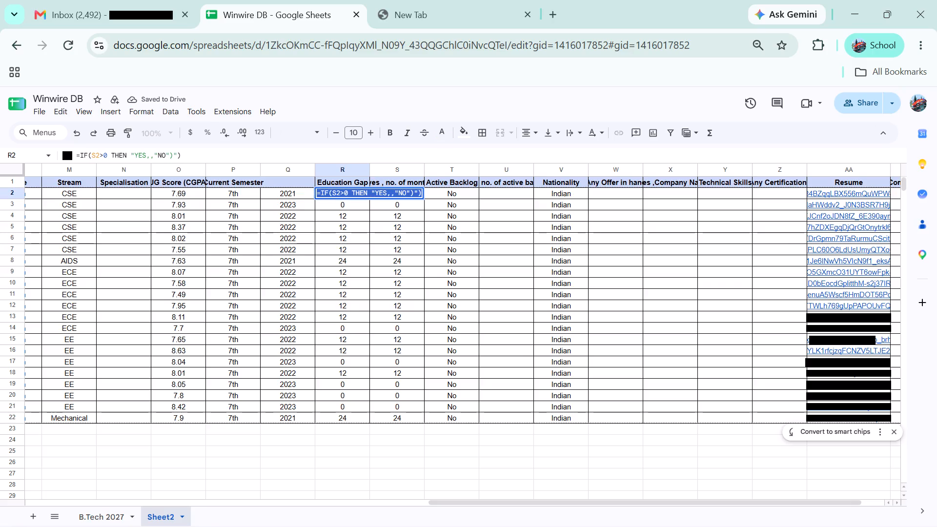
key("ctrl+c")
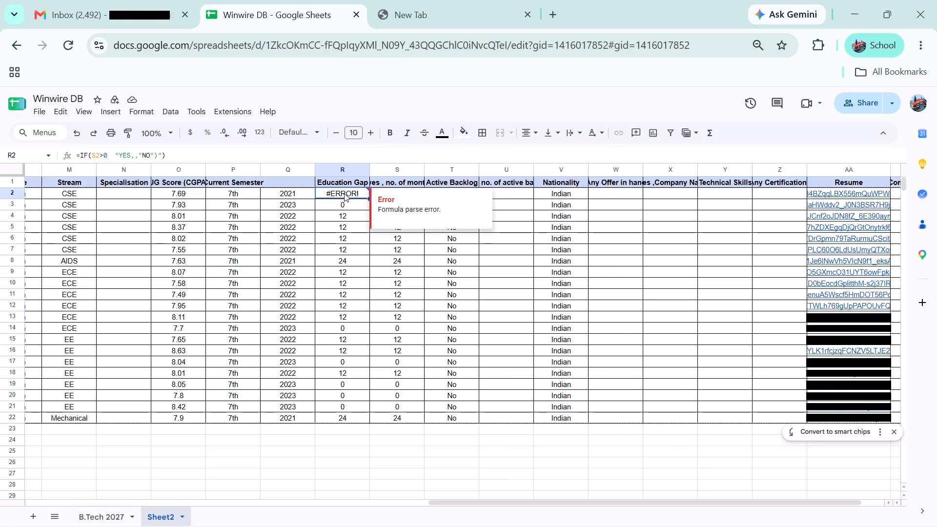
triple_click(344, 193)
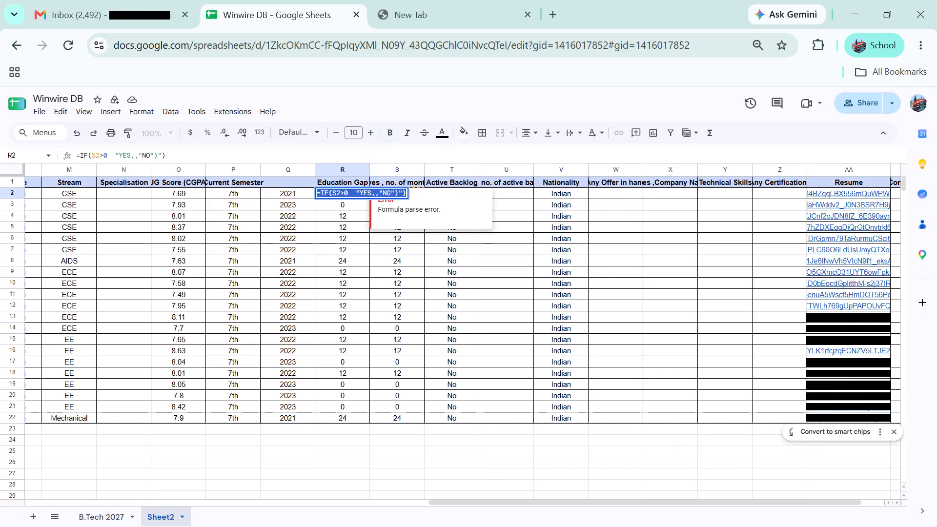
key("ctrl+v")
key("Return")
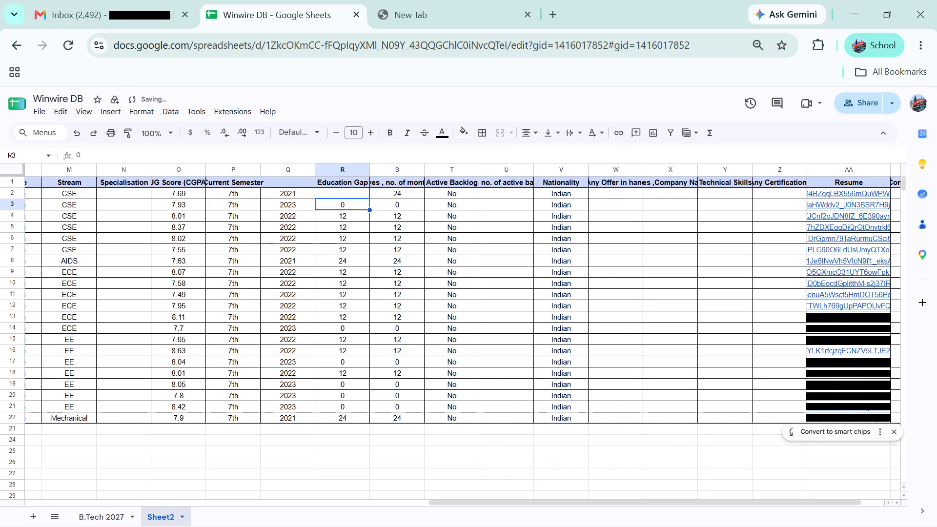
Fill the Education Gap formula from R2 down through R22 for all students.
left_click(348, 193)
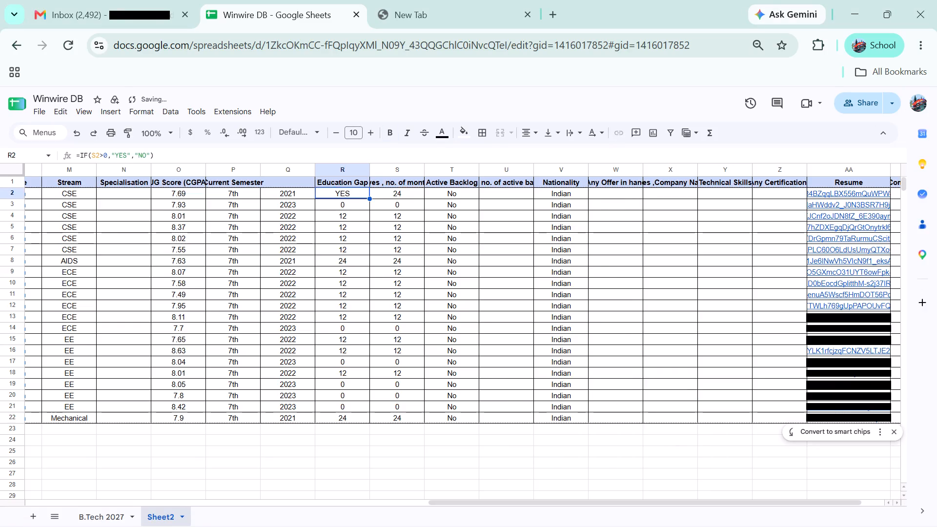
left_click_drag(370, 199, 358, 416)
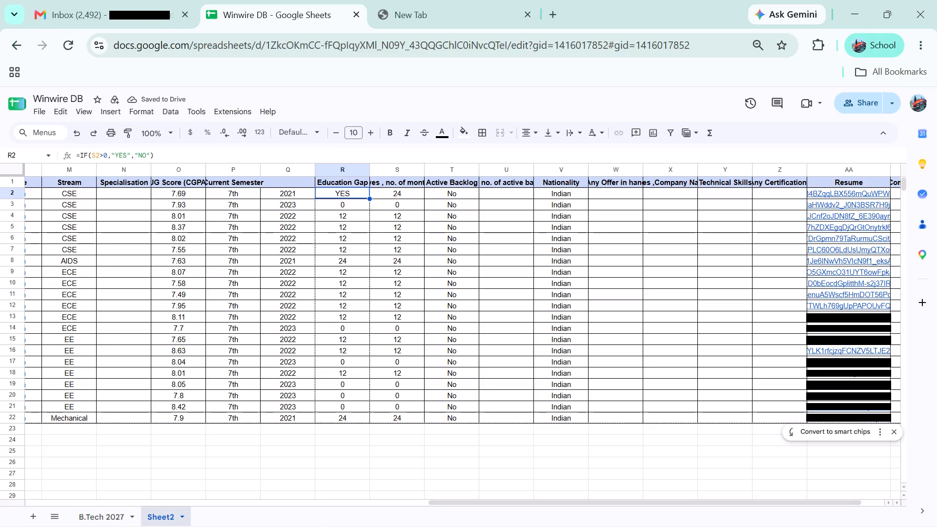
left_click_drag(358, 416, 358, 419)
left_click(354, 373)
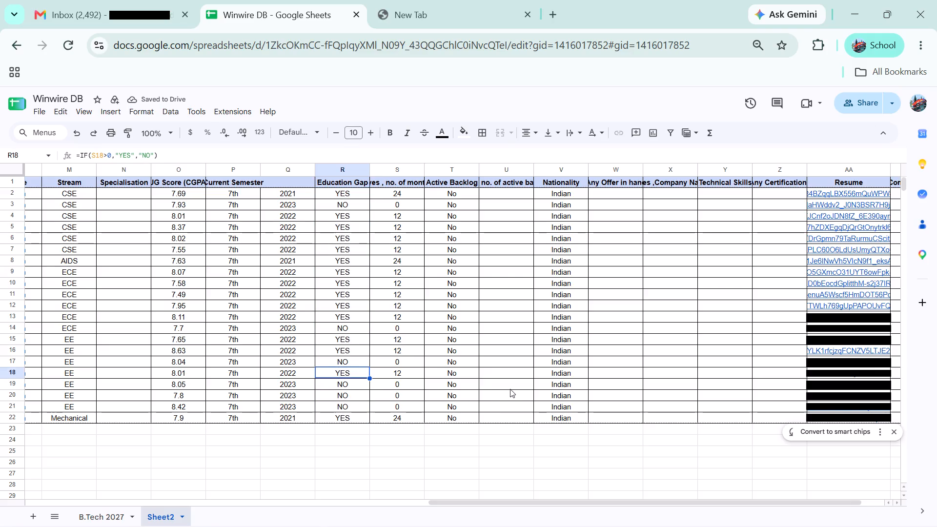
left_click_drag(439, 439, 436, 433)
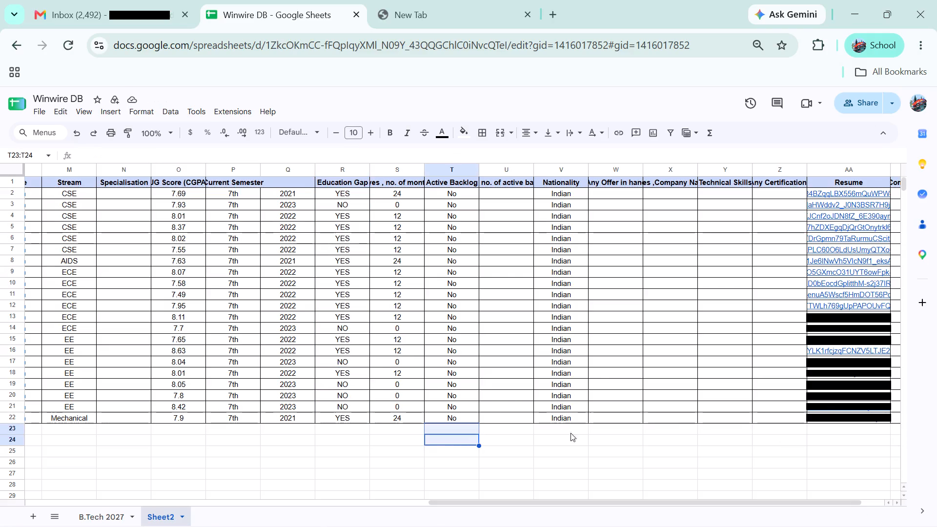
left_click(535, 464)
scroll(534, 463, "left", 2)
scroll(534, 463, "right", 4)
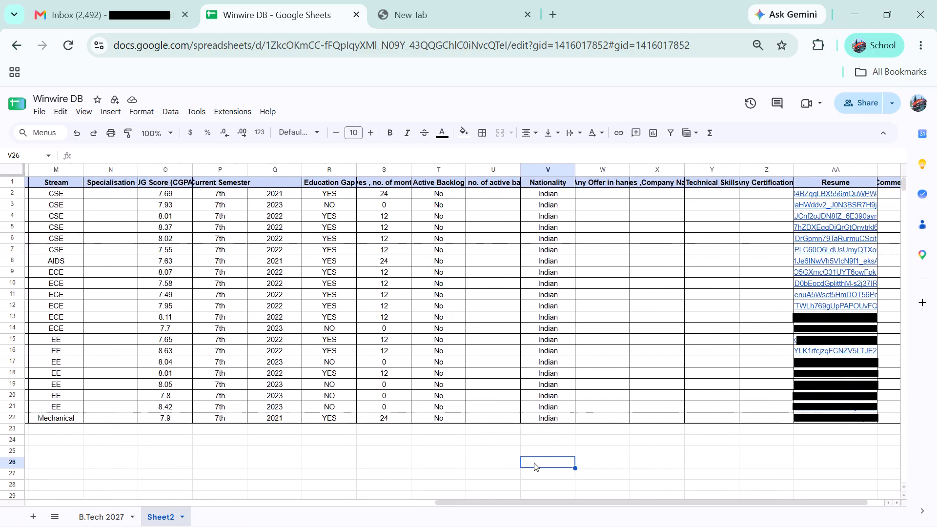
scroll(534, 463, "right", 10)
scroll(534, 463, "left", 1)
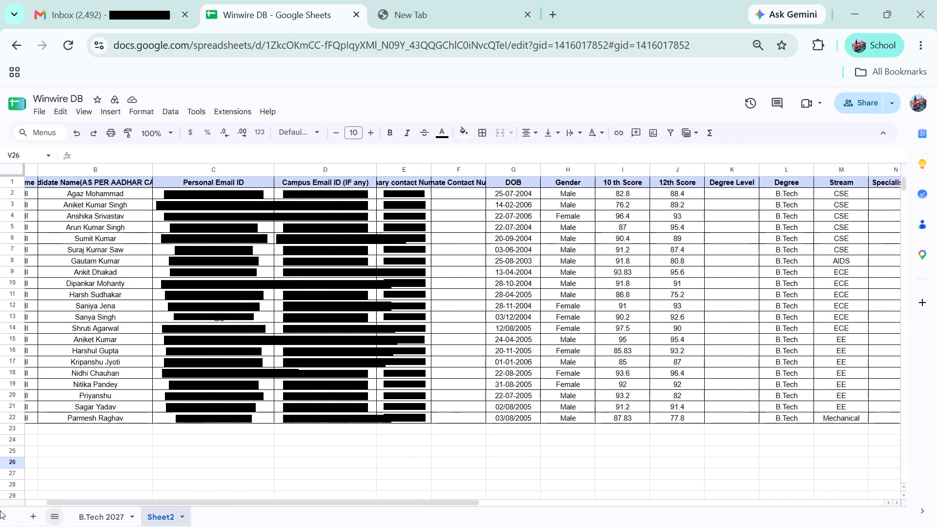
Rename Sheet2 as "B.Tech 2027", with extra spacing before 2027 to distinguish it from the existing B.Tech 2027 sheet.
right_click(156, 515)
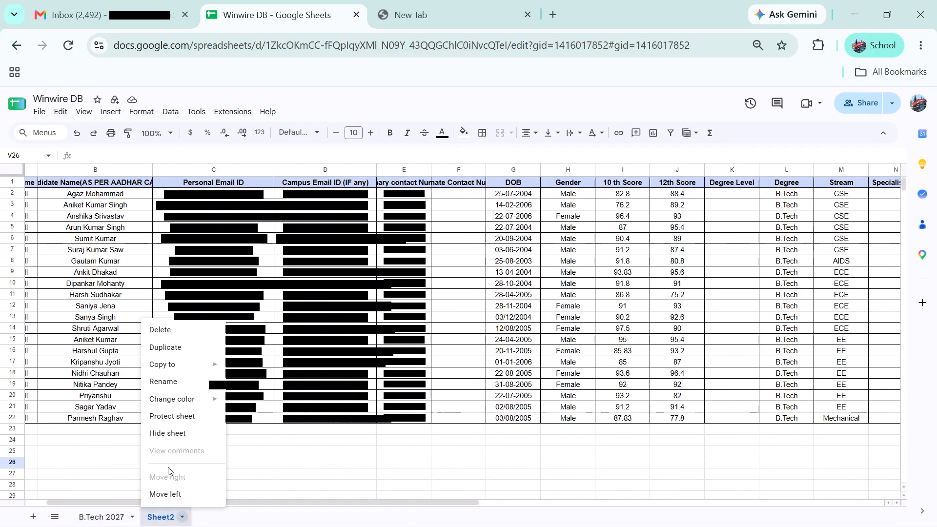
left_click(175, 379)
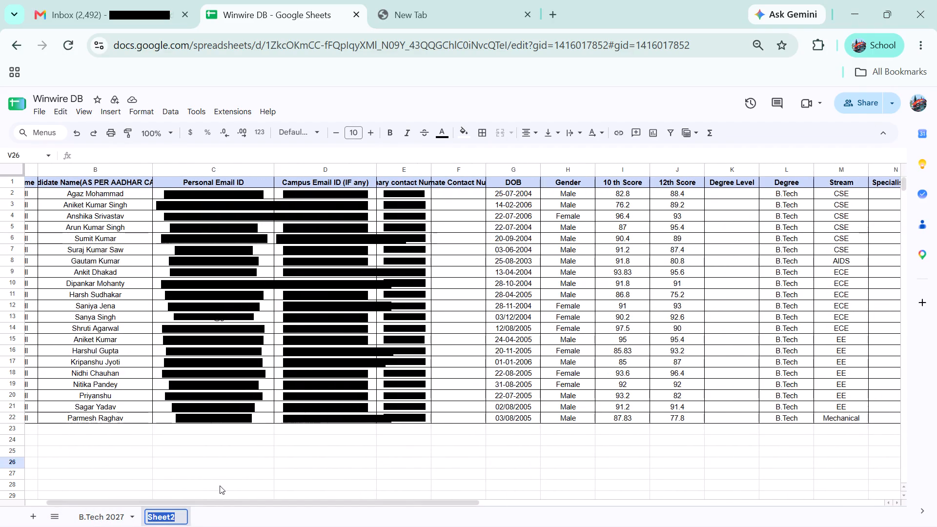
type("B.Tech 3")
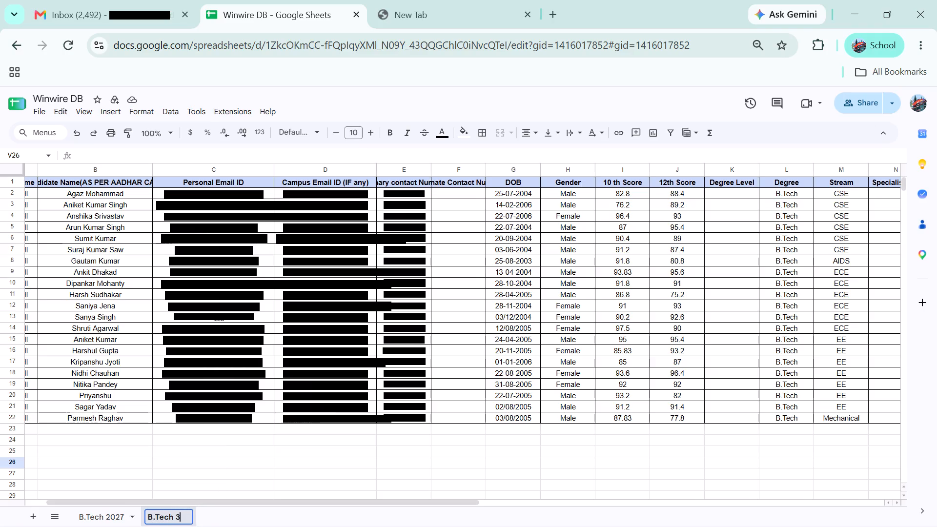
key("BackSpace")
type("202")
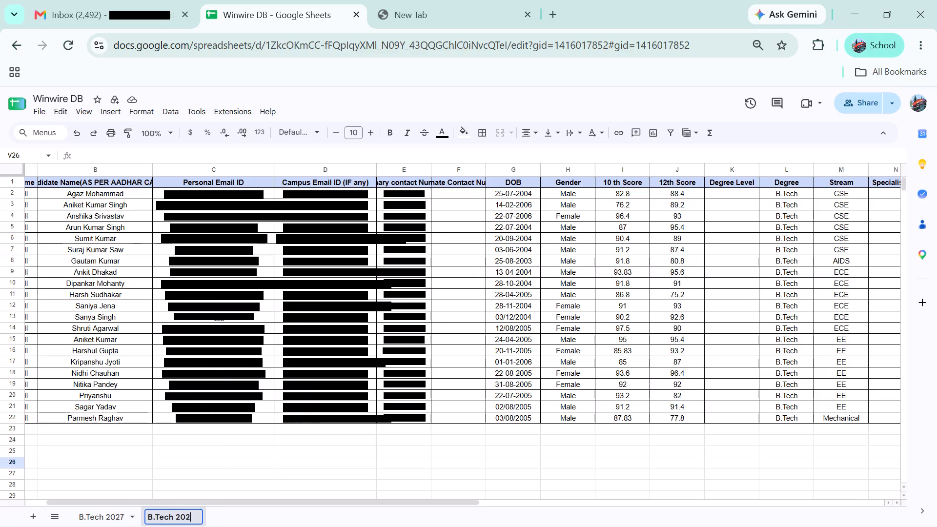
key("7")
key("Return")
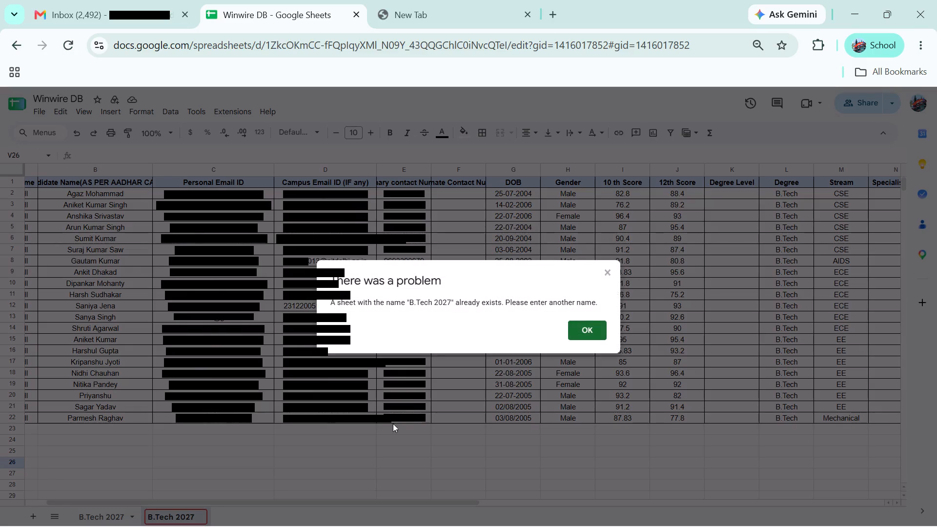
left_click(578, 335)
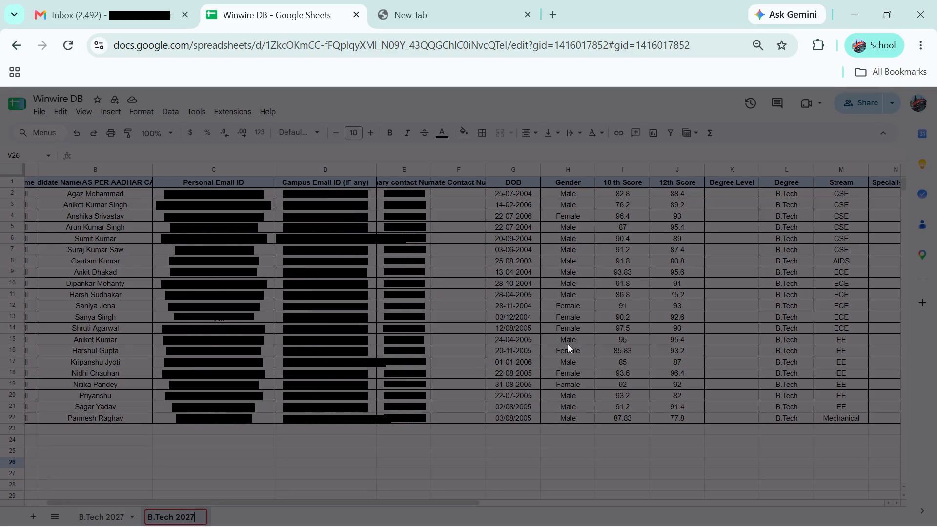
left_click(297, 474)
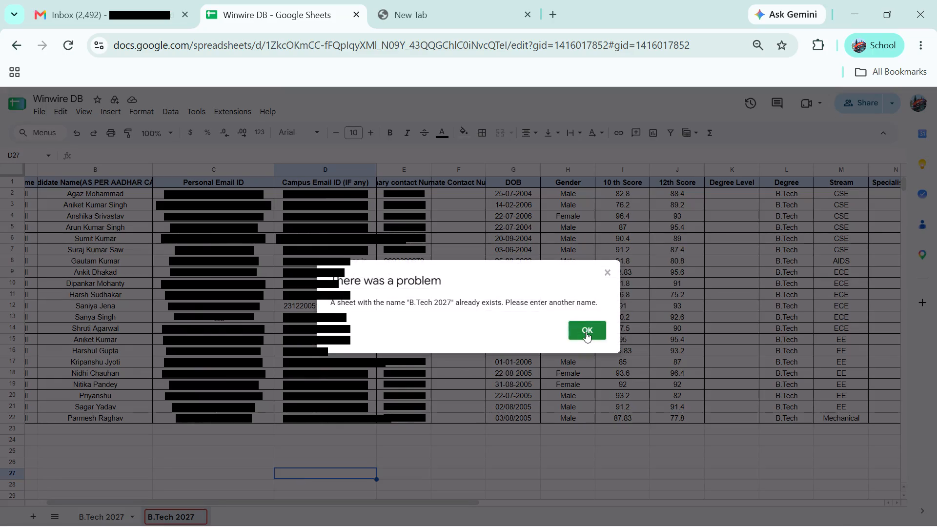
left_click(586, 332)
double_click(174, 517)
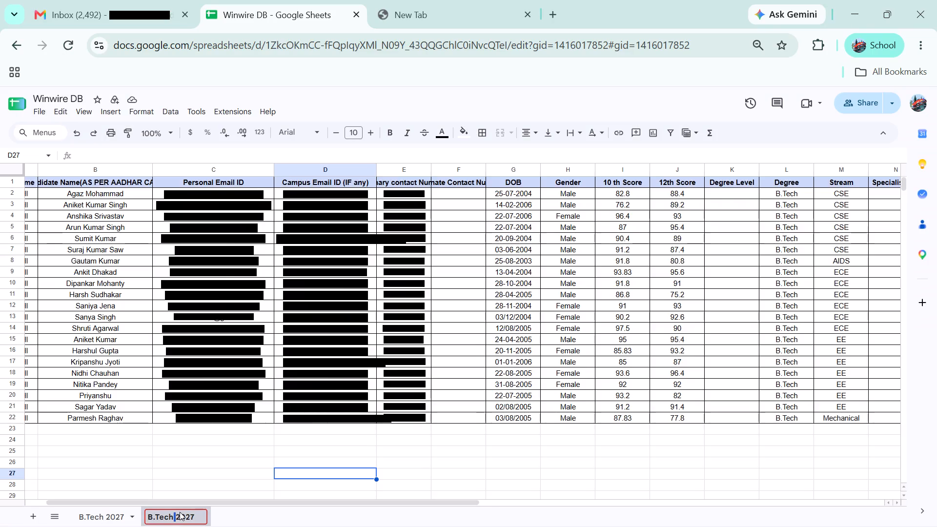
key("space")
key("space")
key("Return")
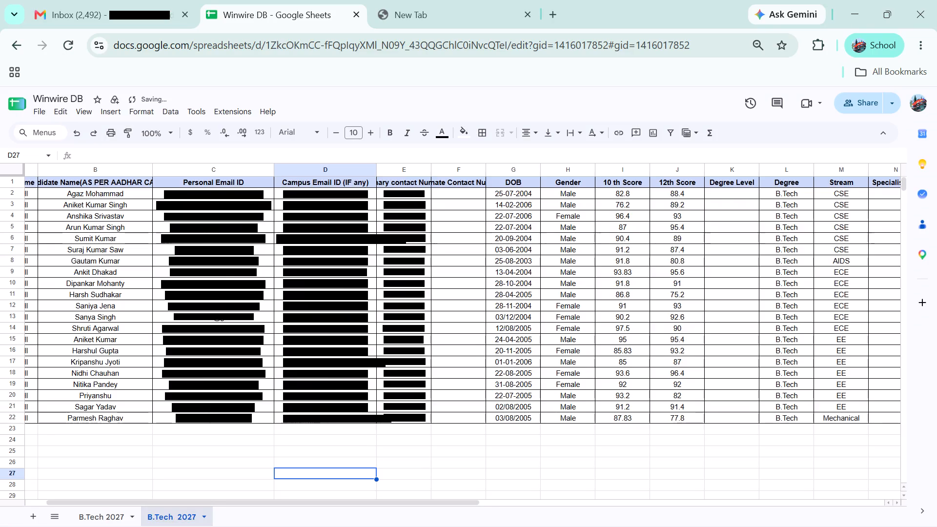
left_click(198, 462)
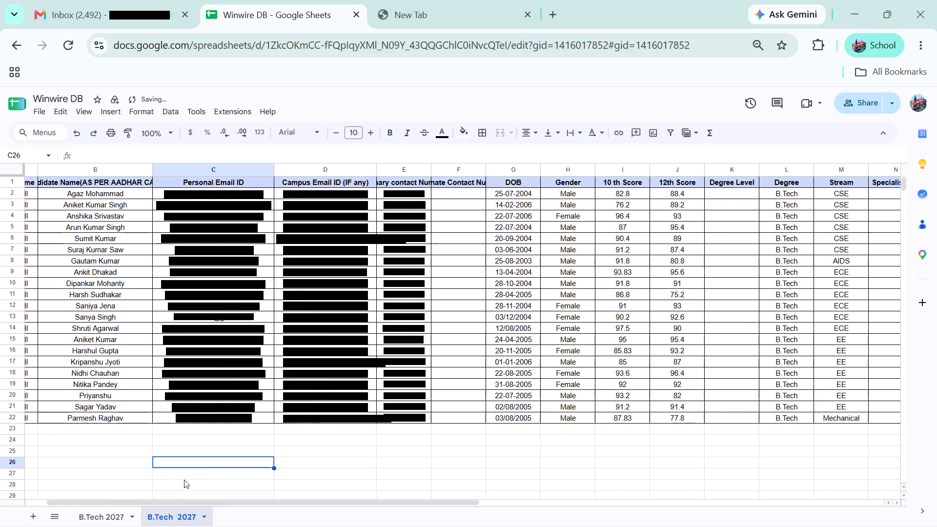
Review the columns of the original B.Tech 2027 sheet and the renamed template sheet, including the Technical Skills and Resume columns.
left_click(110, 516)
left_click(503, 314)
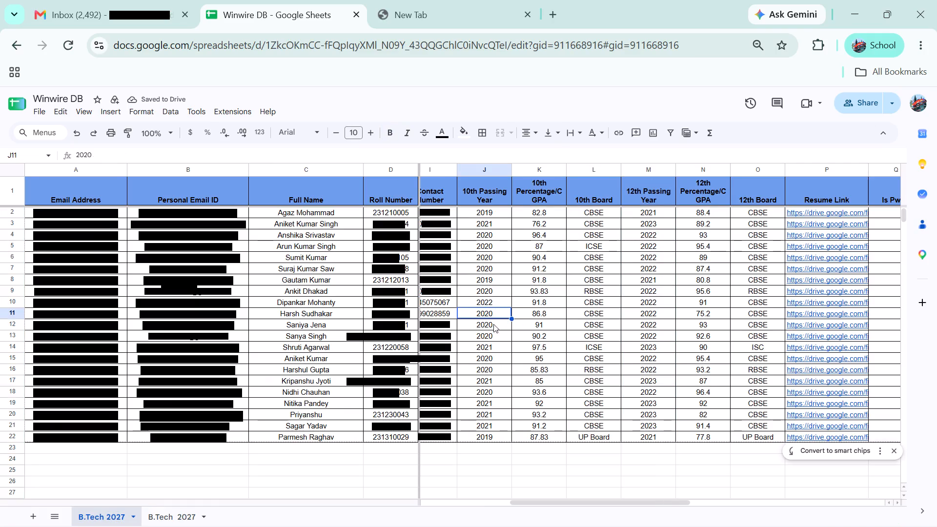
scroll(472, 353, "left", 5)
scroll(467, 356, "right", 9)
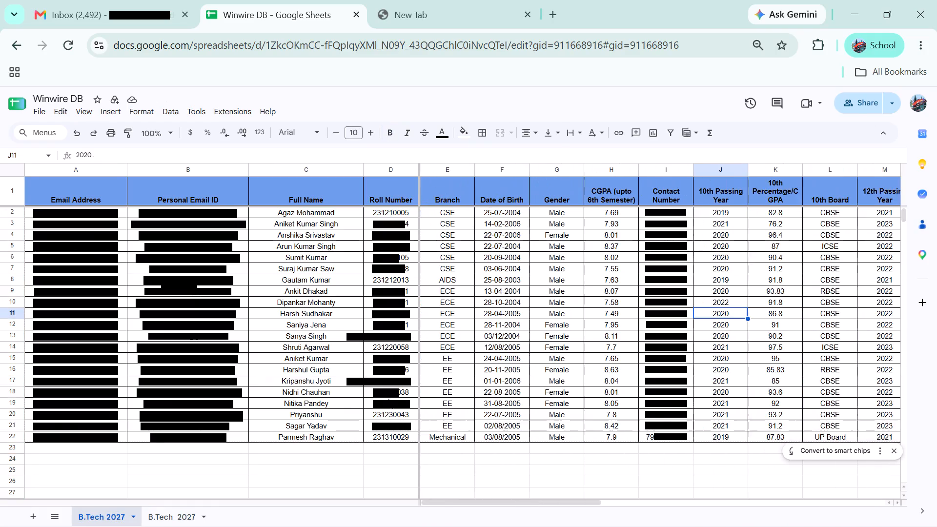
left_click(164, 514)
scroll(636, 319, "left", 5)
scroll(751, 303, "left", 1)
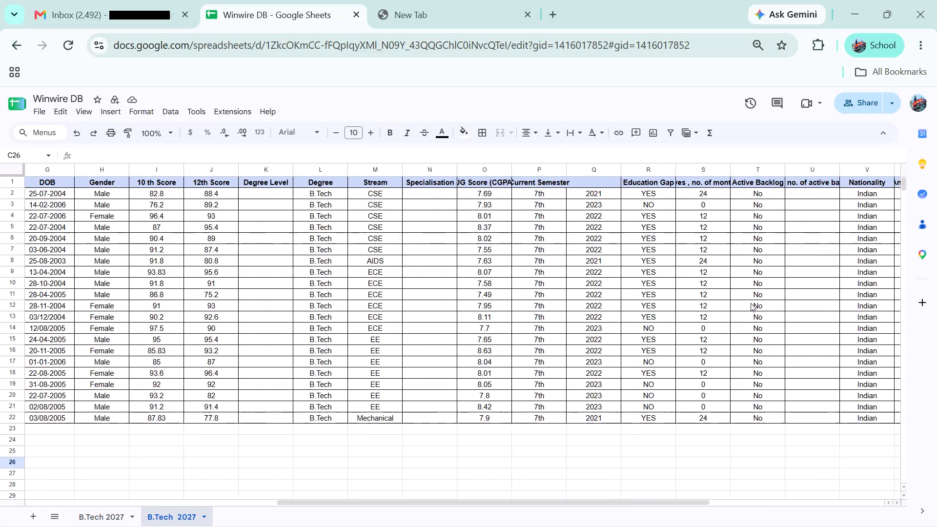
scroll(751, 303, "left", 6)
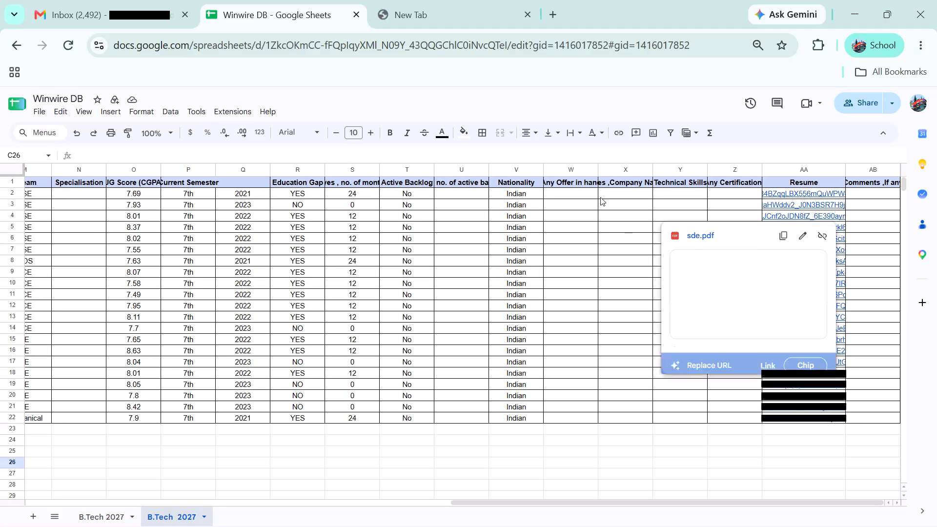
double_click(683, 175)
double_click(685, 180)
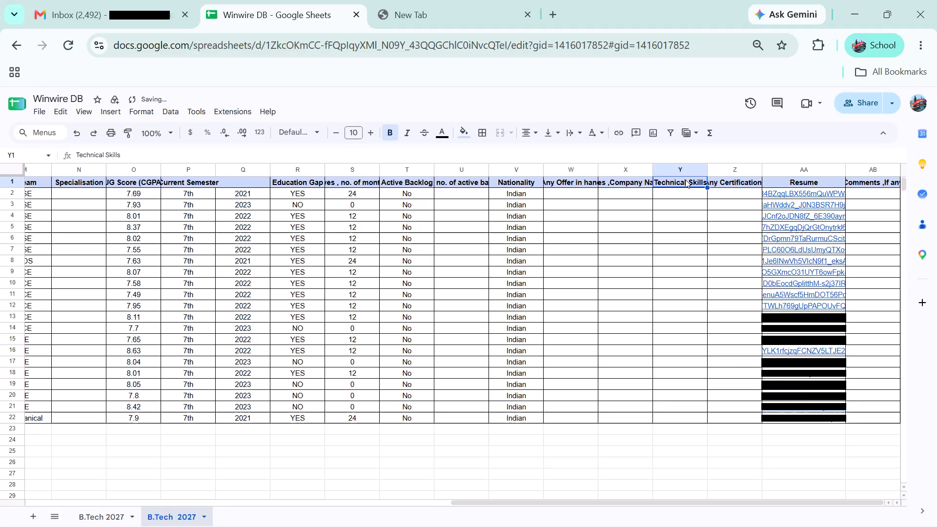
left_click(671, 203)
scroll(822, 164, "left", 3)
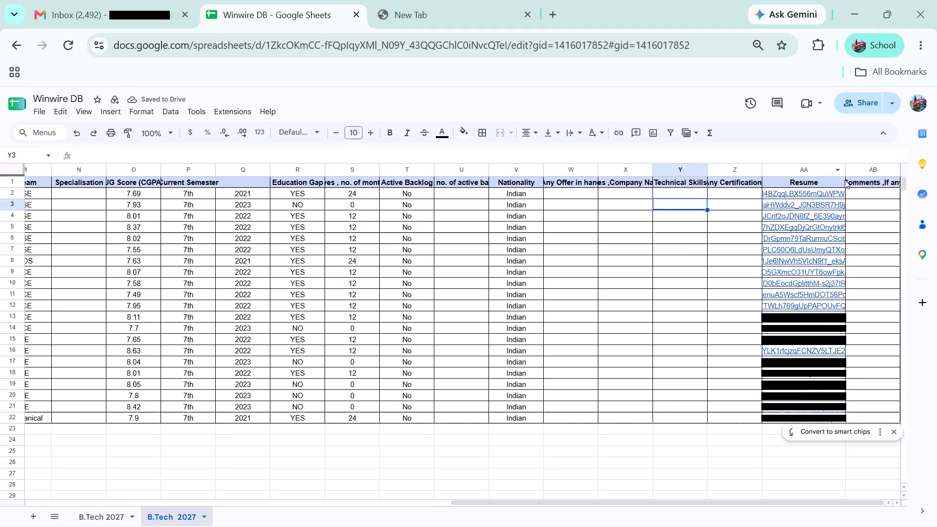
Select the entire Resume column AA and open its horizontal alignment options.
left_click(789, 172)
left_click(529, 130)
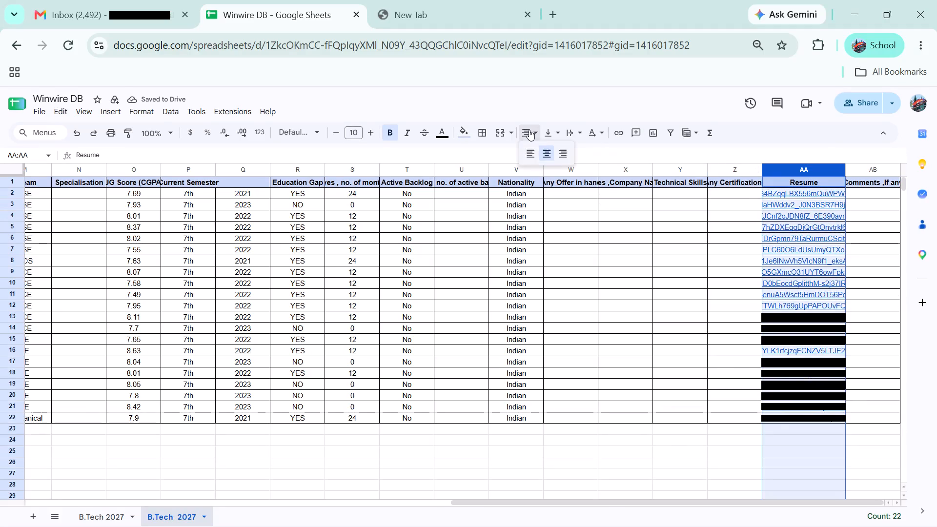
Left-align the contents of the entire Resume column AA.
left_click(534, 150)
left_click(936, 285)
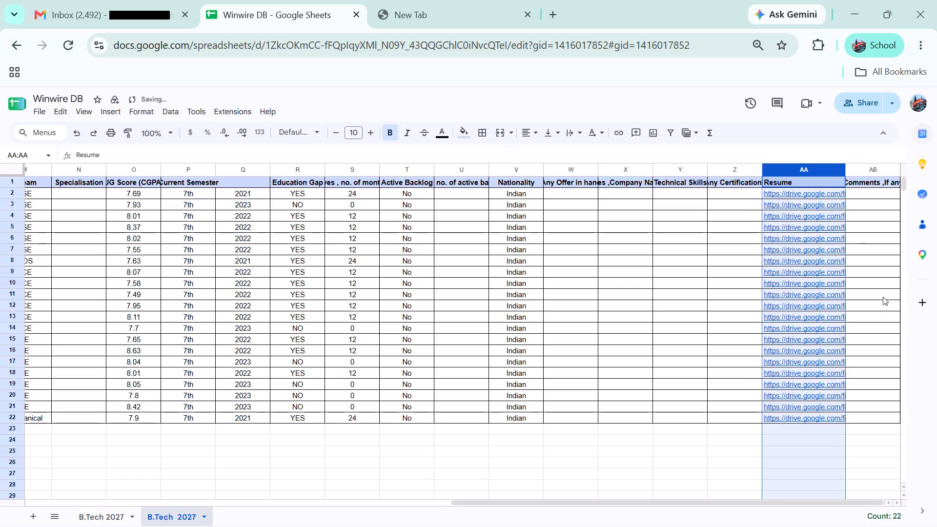
left_click_drag(876, 295, 875, 288)
Review the template sheet's columns, checking the Specialisation and Degree Level headers and the cells below them.
scroll(875, 284, "left", 1)
left_click(681, 315)
scroll(681, 315, "right", 2)
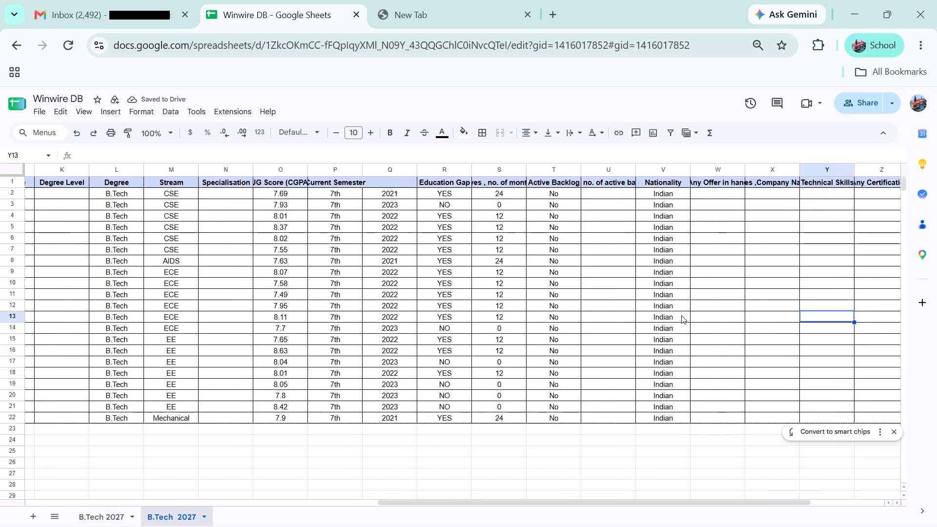
scroll(681, 315, "right", 3)
triple_click(539, 180)
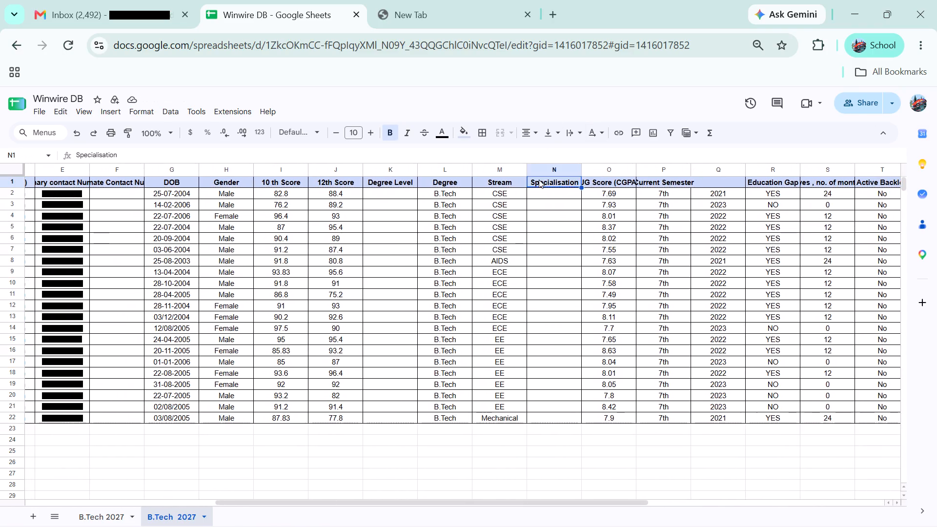
double_click(382, 187)
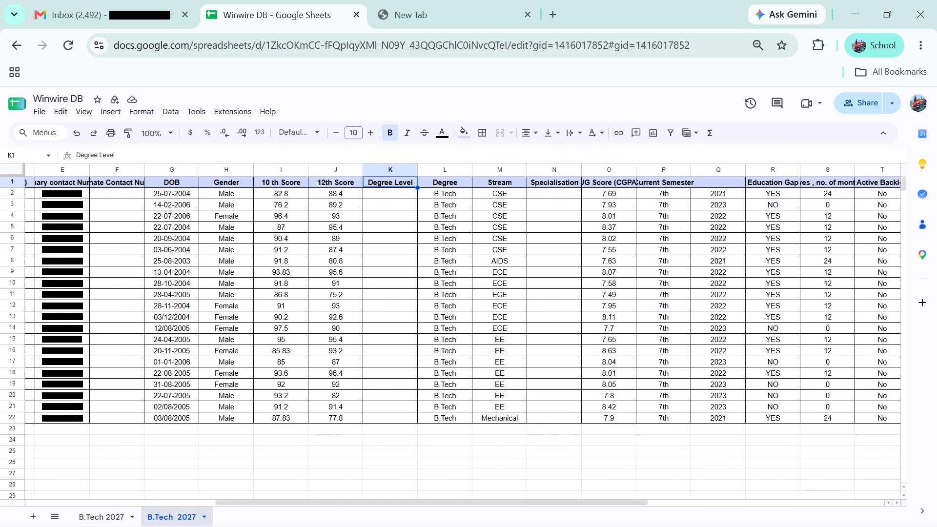
left_click(400, 311)
Fit the width of the Primary contact Number column E to its content.
scroll(400, 315, "right", 6)
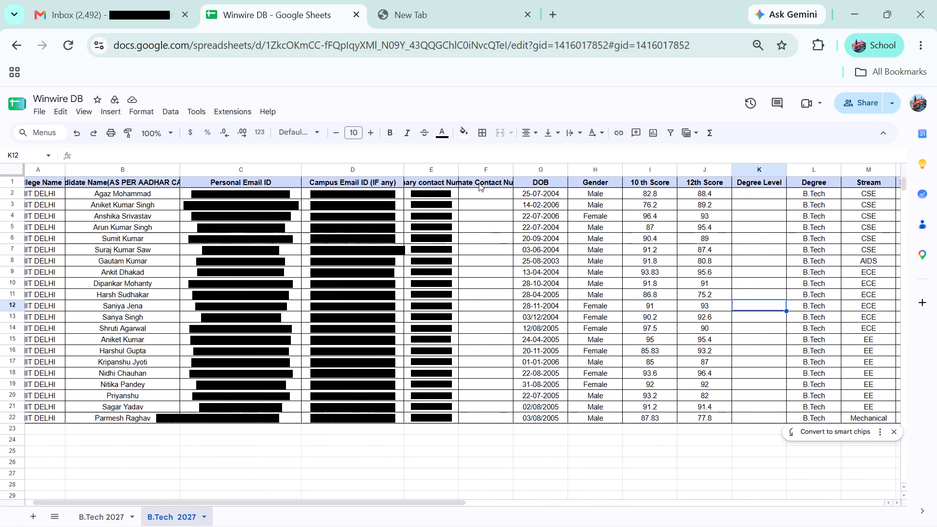